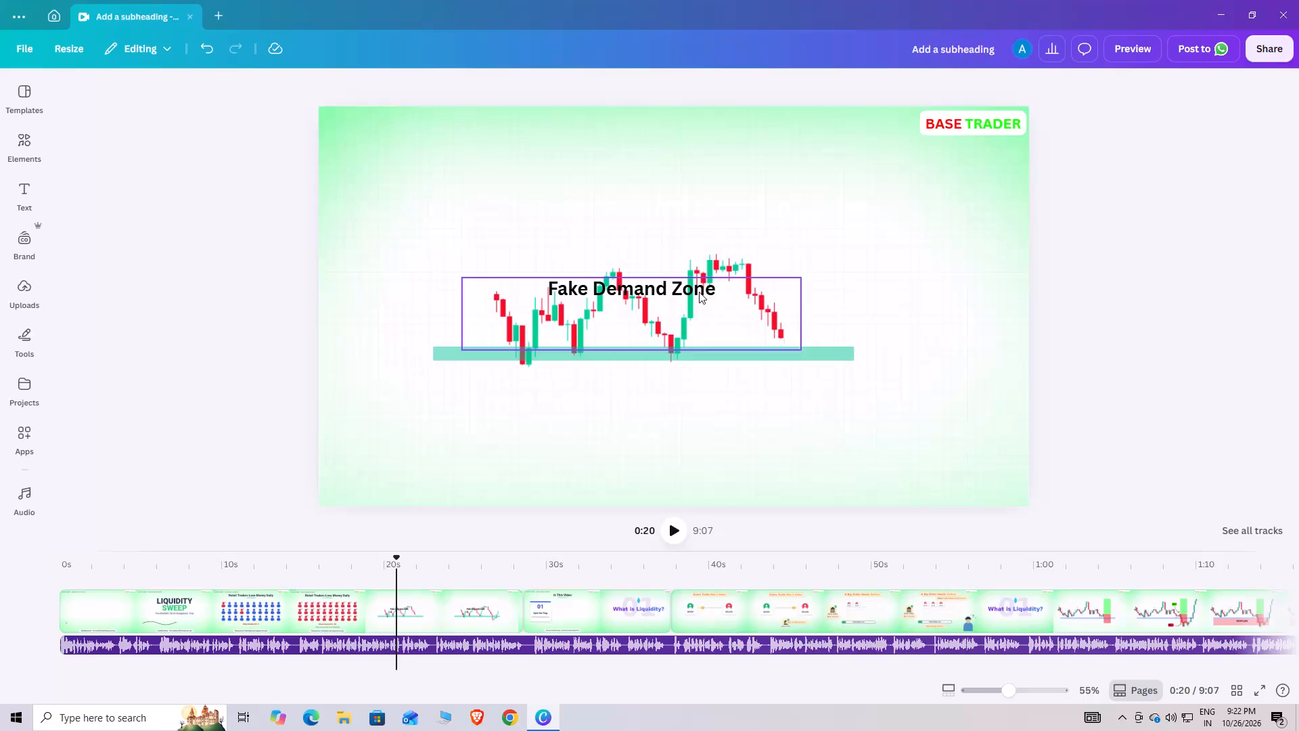
# Move the "Fake Demand Zone" text down to sit just beneath the green zone bar under the candlestick chart.
pyautogui.moveTo(699, 292); pyautogui.dragTo(703, 402)
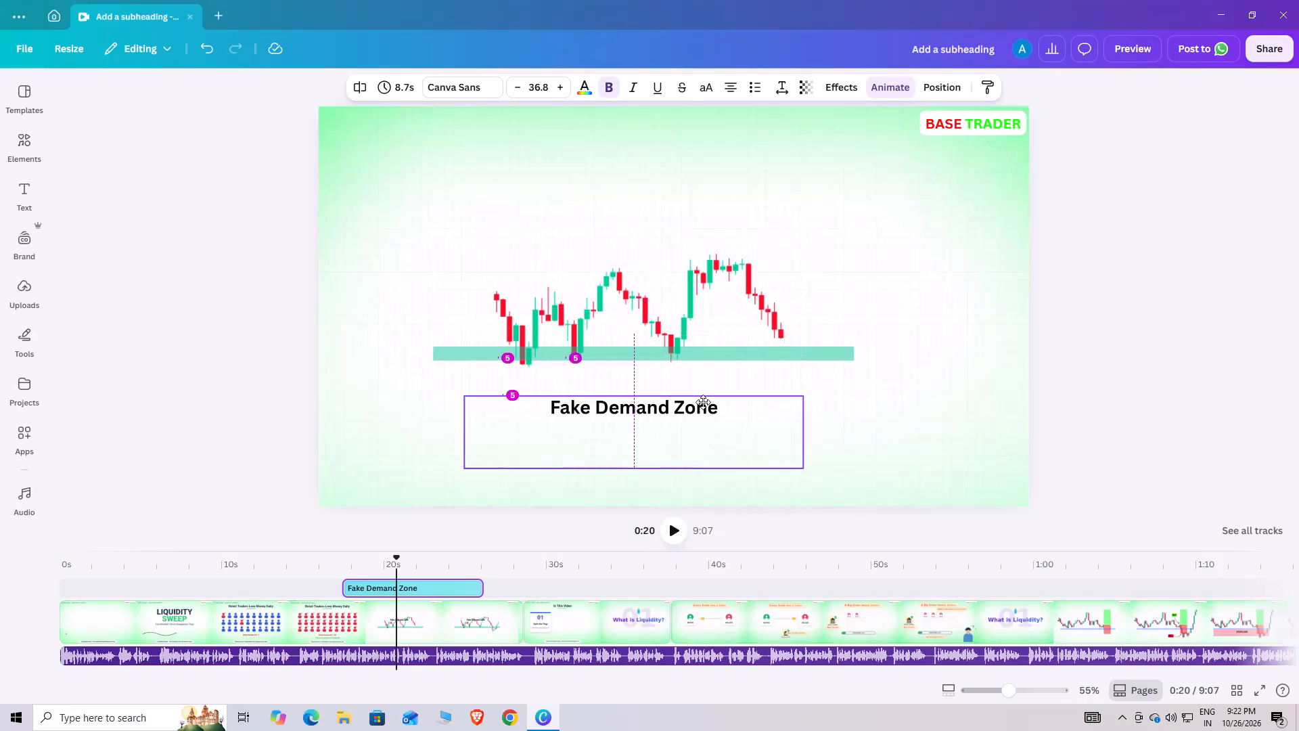
pyautogui.moveTo(703, 402); pyautogui.dragTo(704, 370)
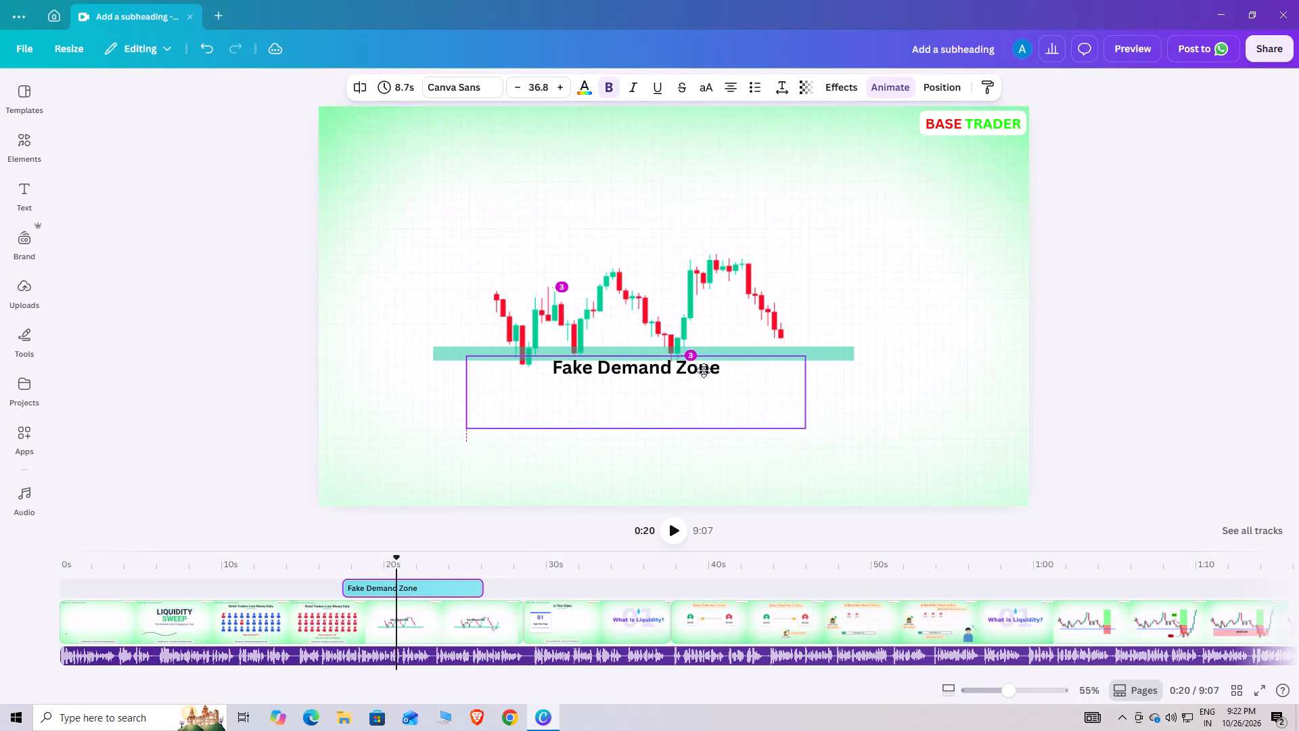
pyautogui.moveTo(704, 370); pyautogui.dragTo(704, 371)
pyautogui.click(198, 339)
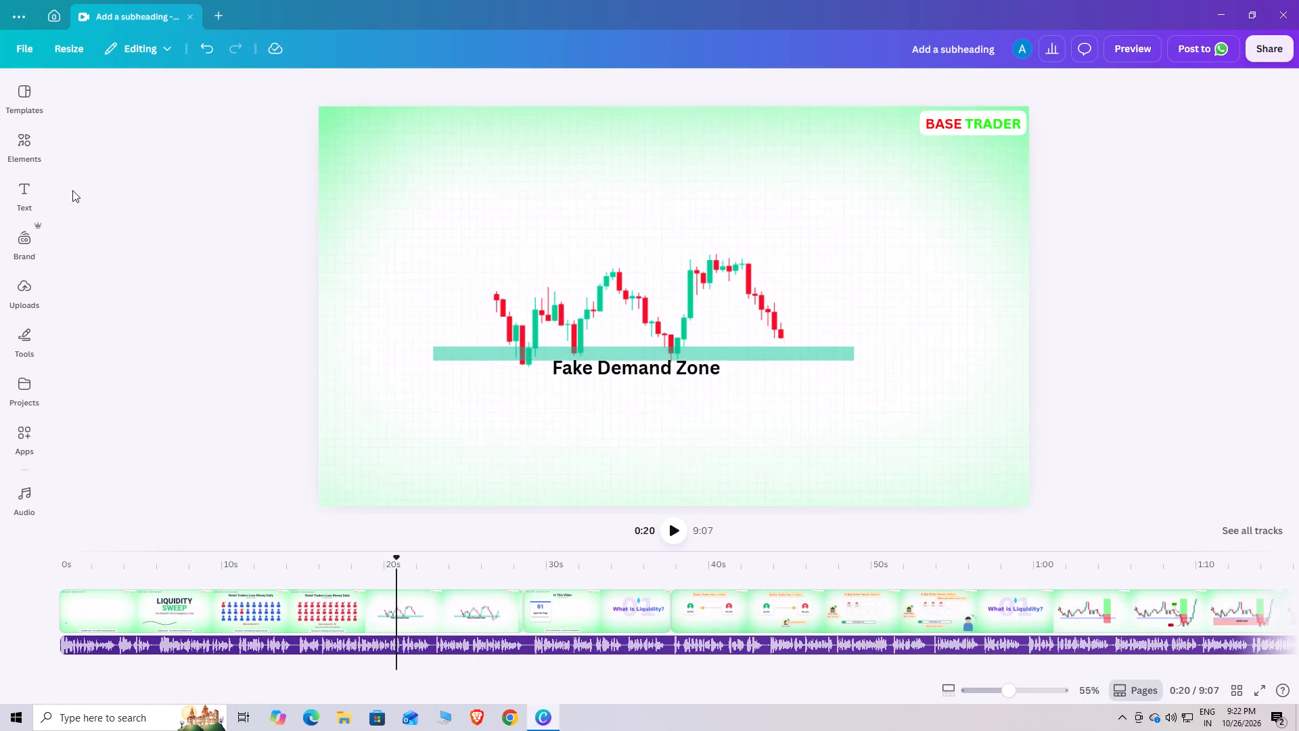
pyautogui.click(7, 144)
pyautogui.click(153, 104)
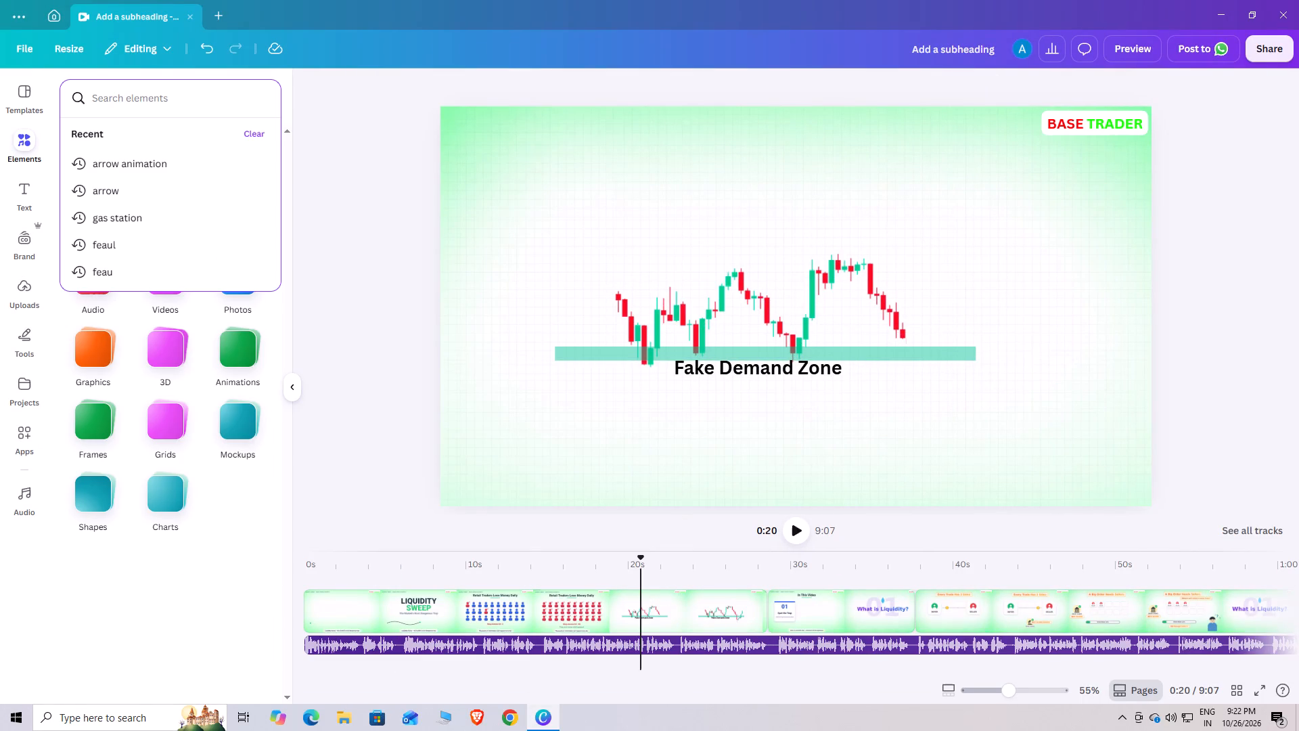
pyautogui.write('anim')
pyautogui.write('tion eye')
pyautogui.press('Return')
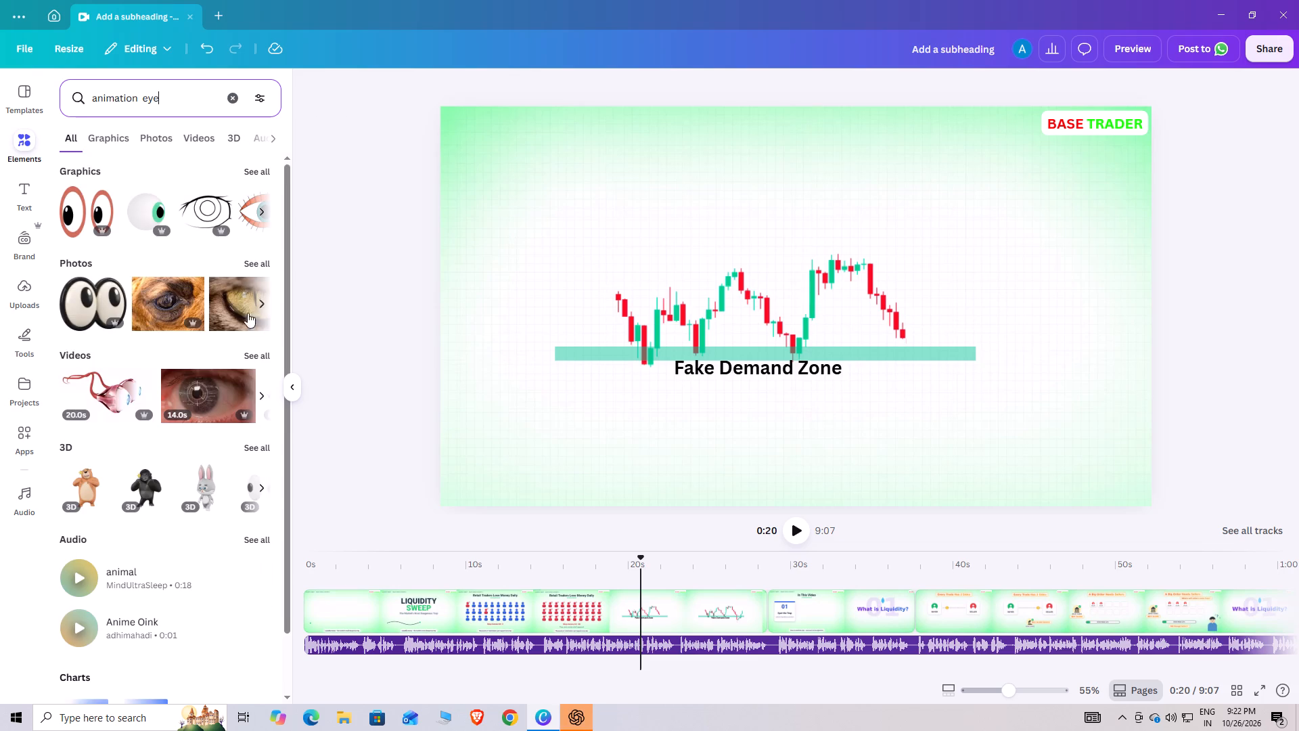
# Search the elements library for "clear man" and browse all the graphics results.
pyautogui.click(234, 99)
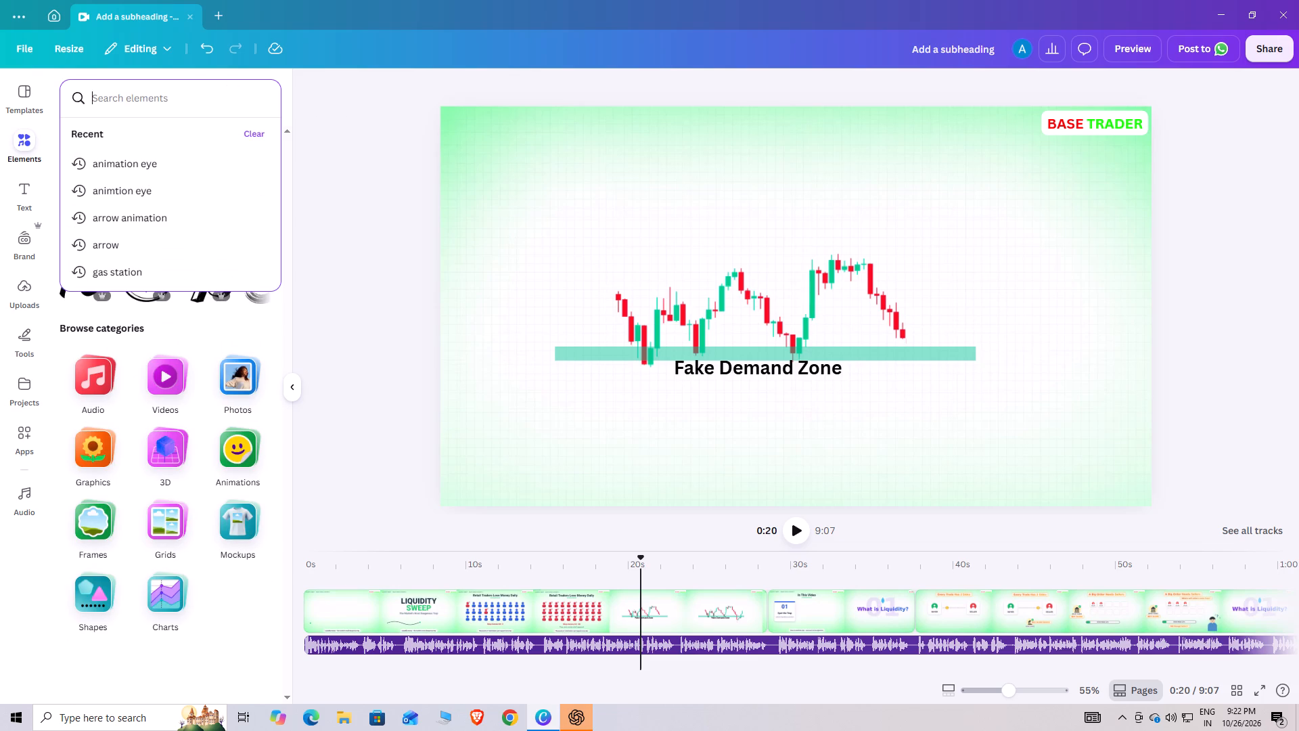
pyautogui.write('clear man')
pyautogui.press('Return')
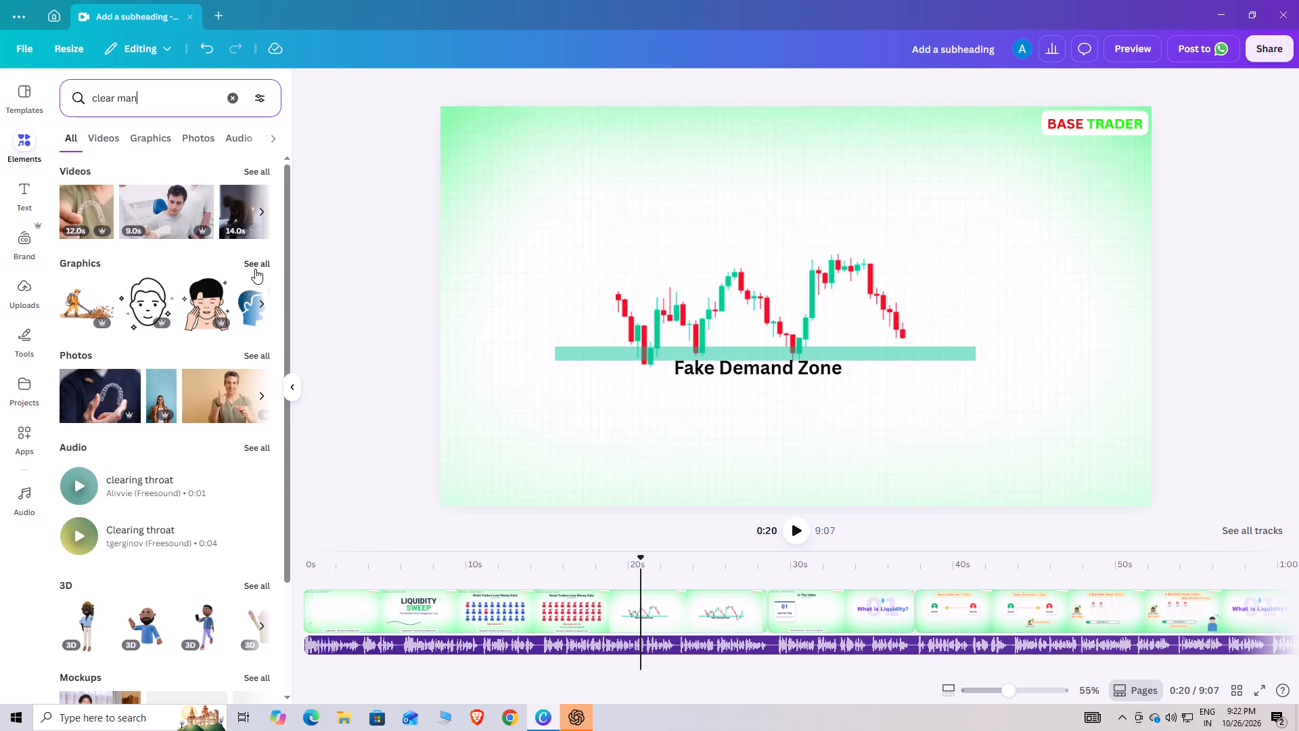
pyautogui.click(255, 269)
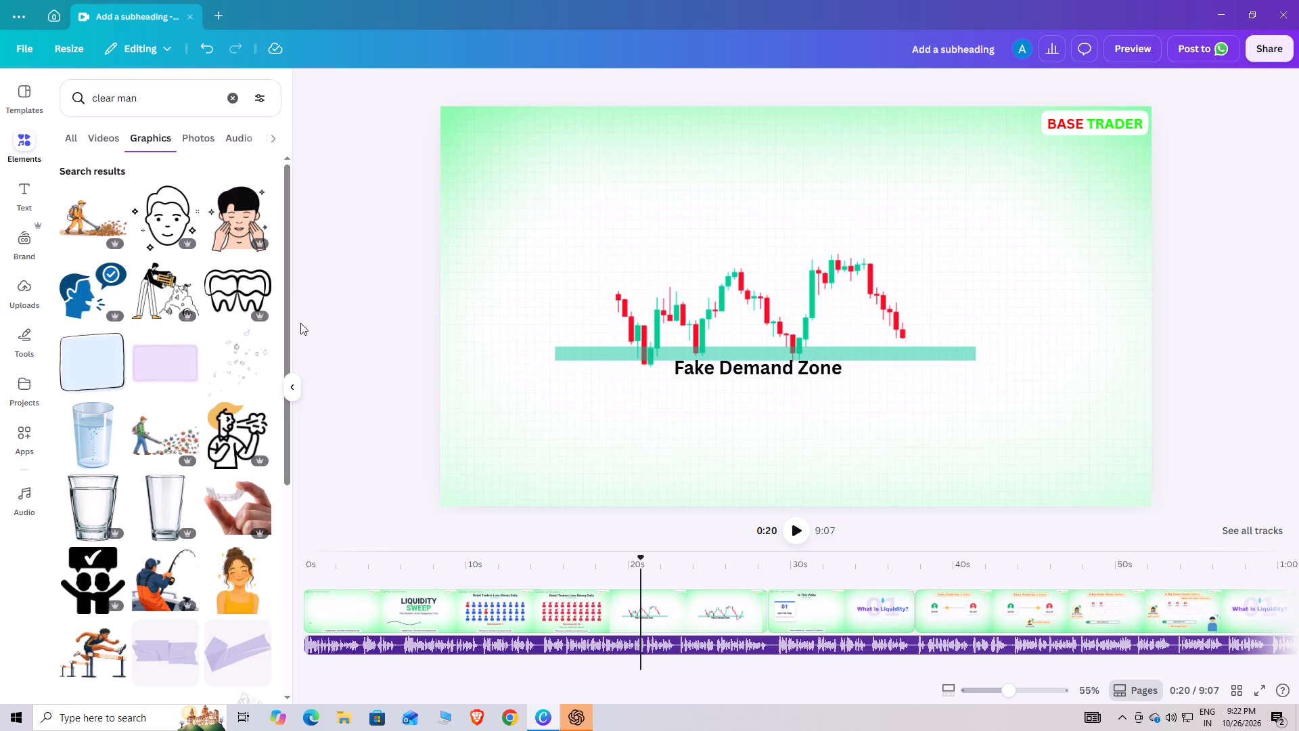
pyautogui.scroll(-4, 233, 425)
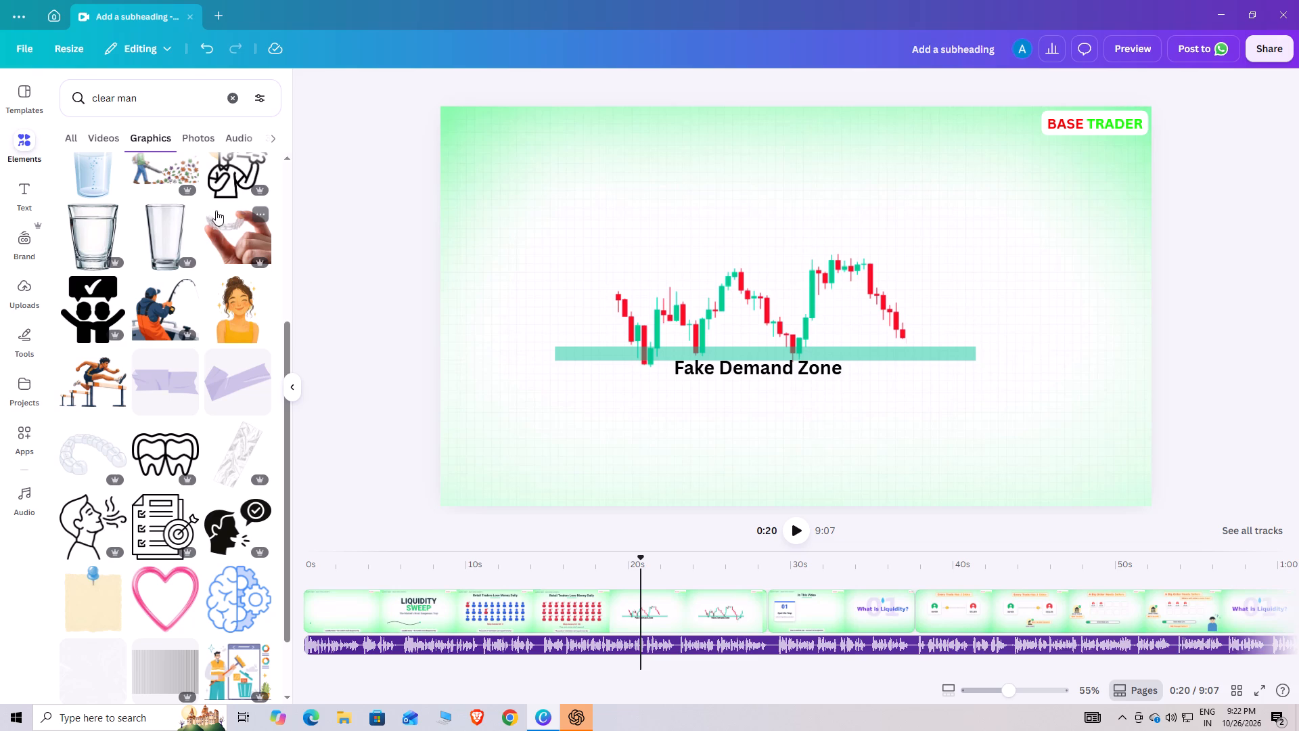
# Change the graphics search to "claver man" and browse the results.
pyautogui.click(109, 95)
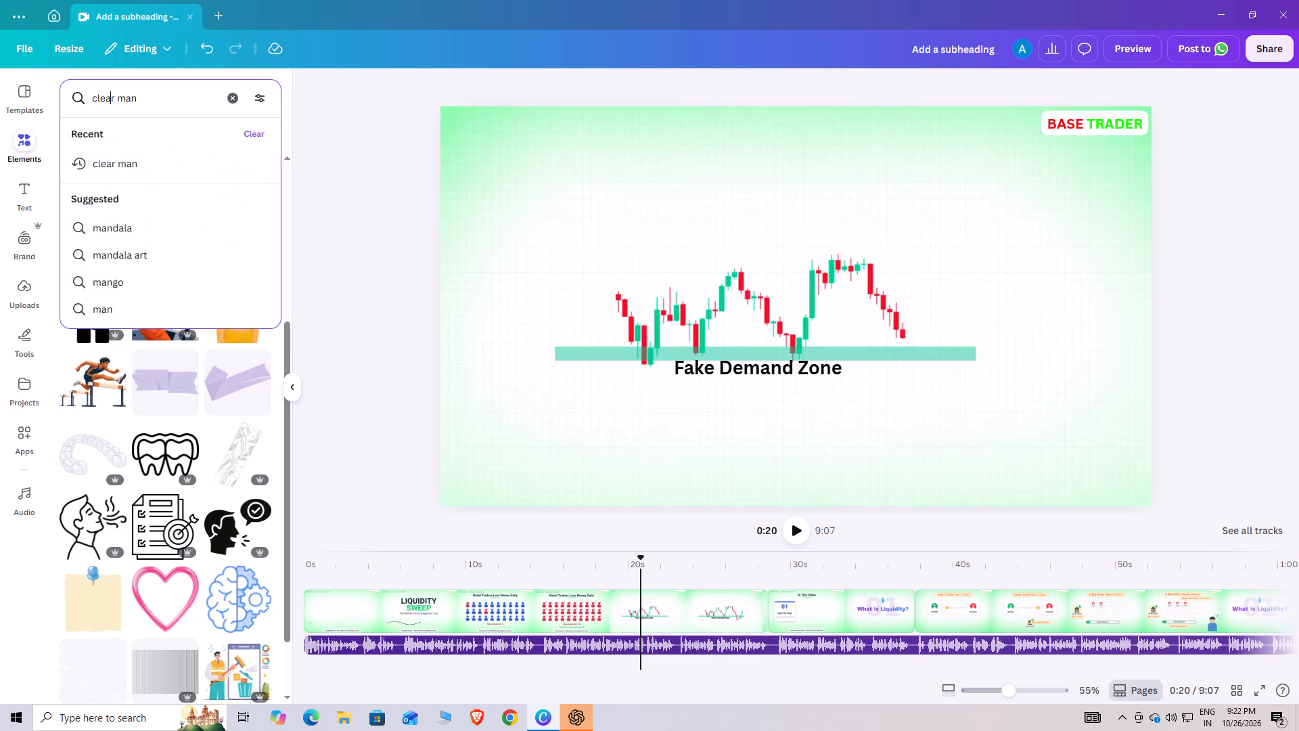
pyautogui.press('BackSpace')
pyautogui.press('BackSpace')
pyautogui.press('BackSpace')
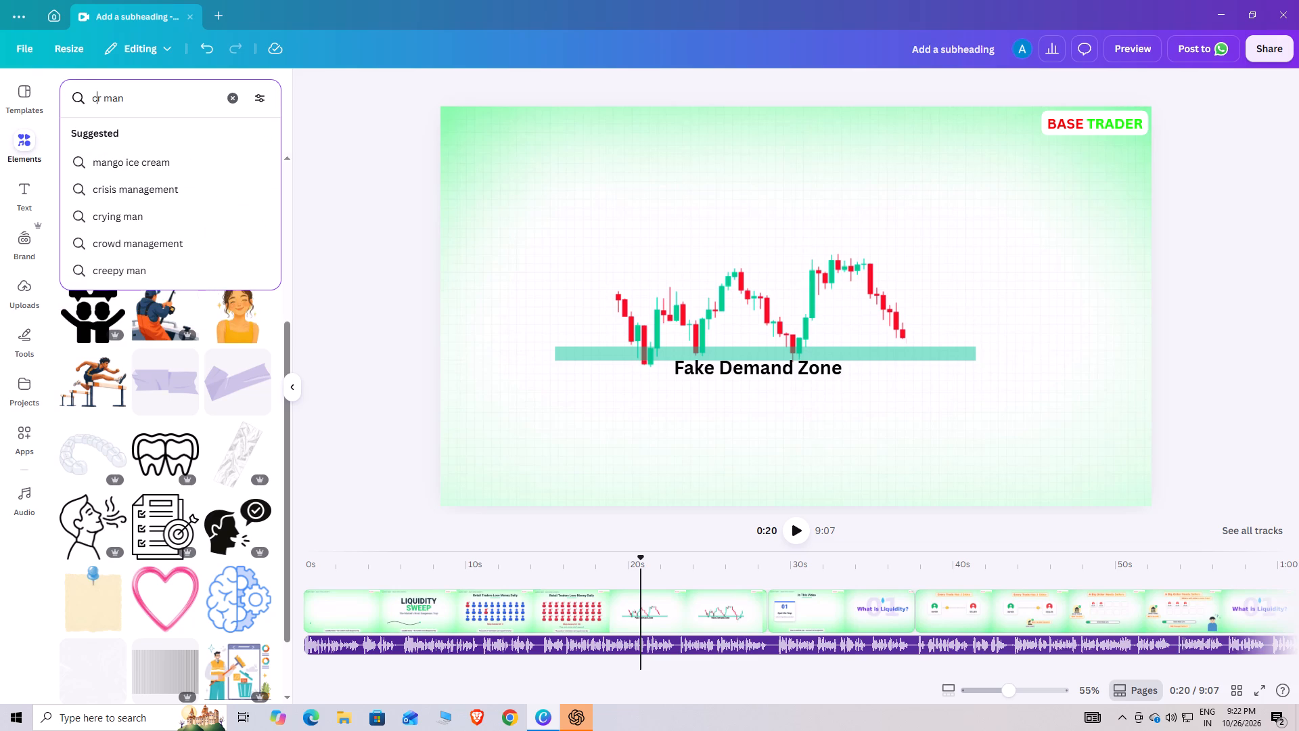
pyautogui.write('lav')
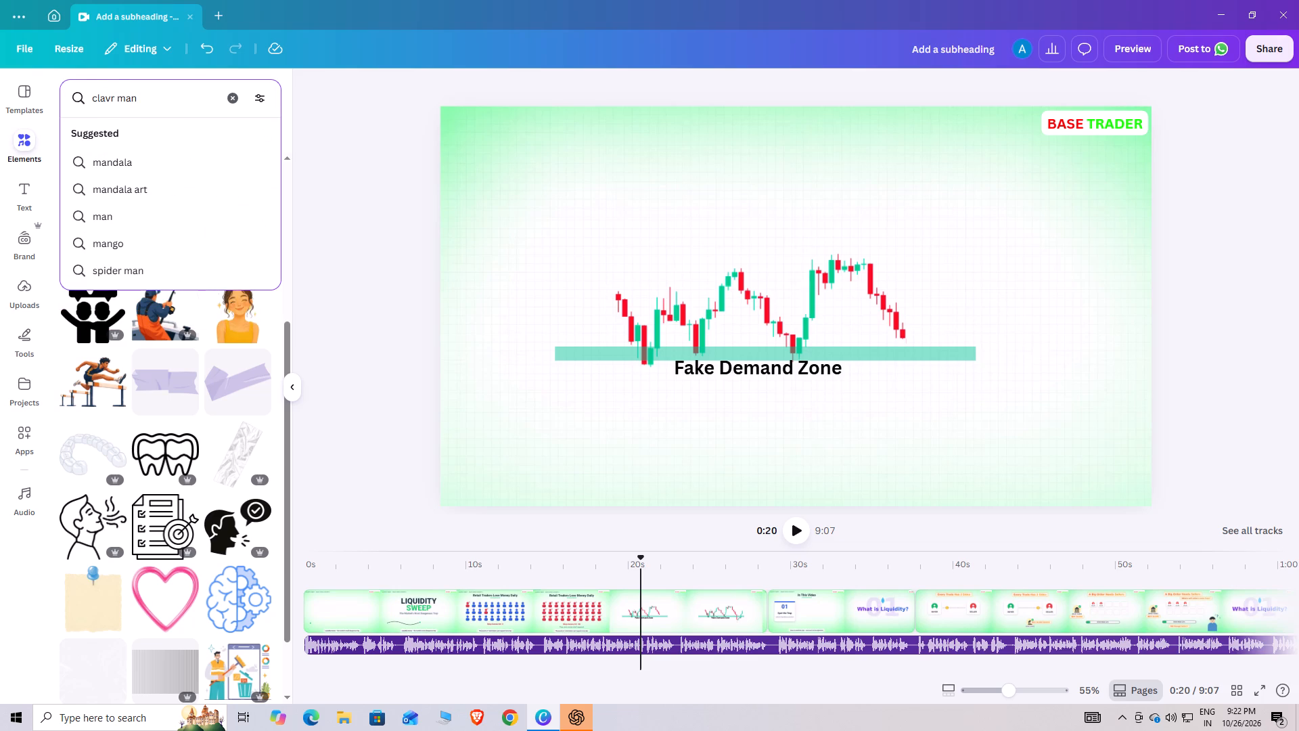
pyautogui.press('e')
pyautogui.press('Return')
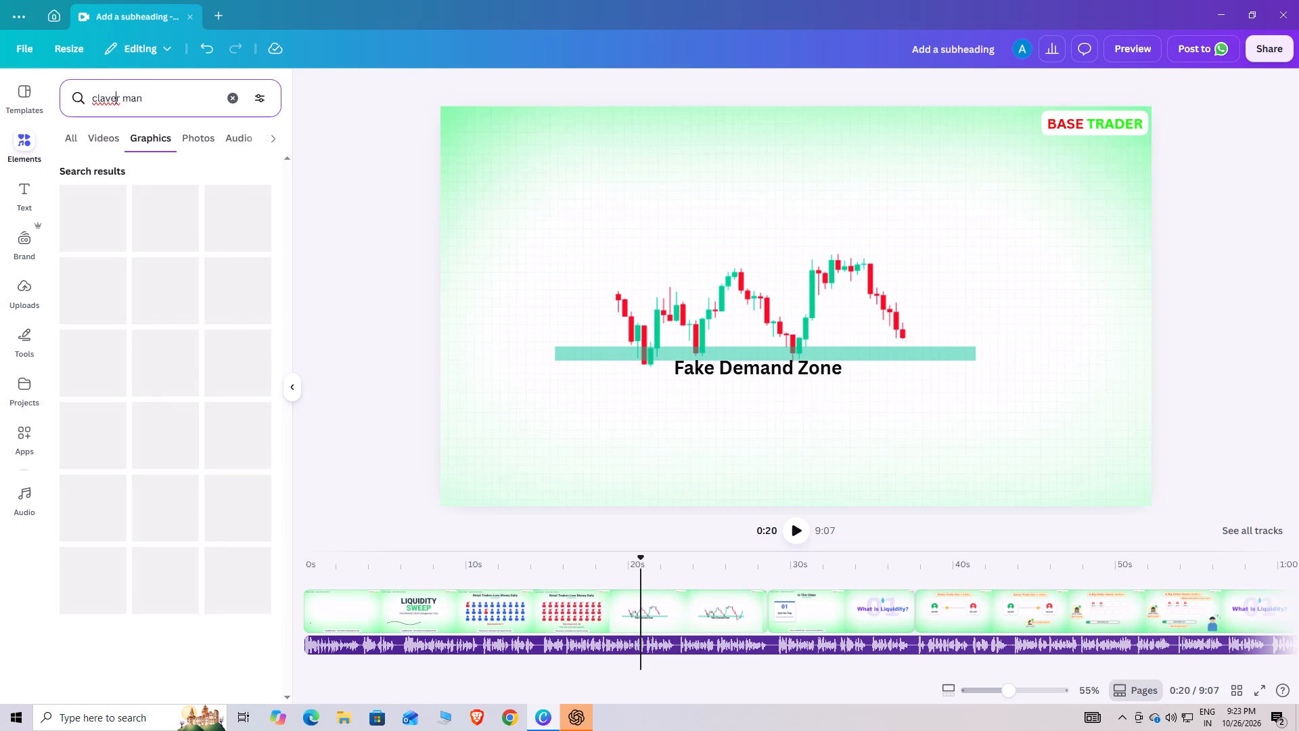
pyautogui.scroll(-3, 210, 514)
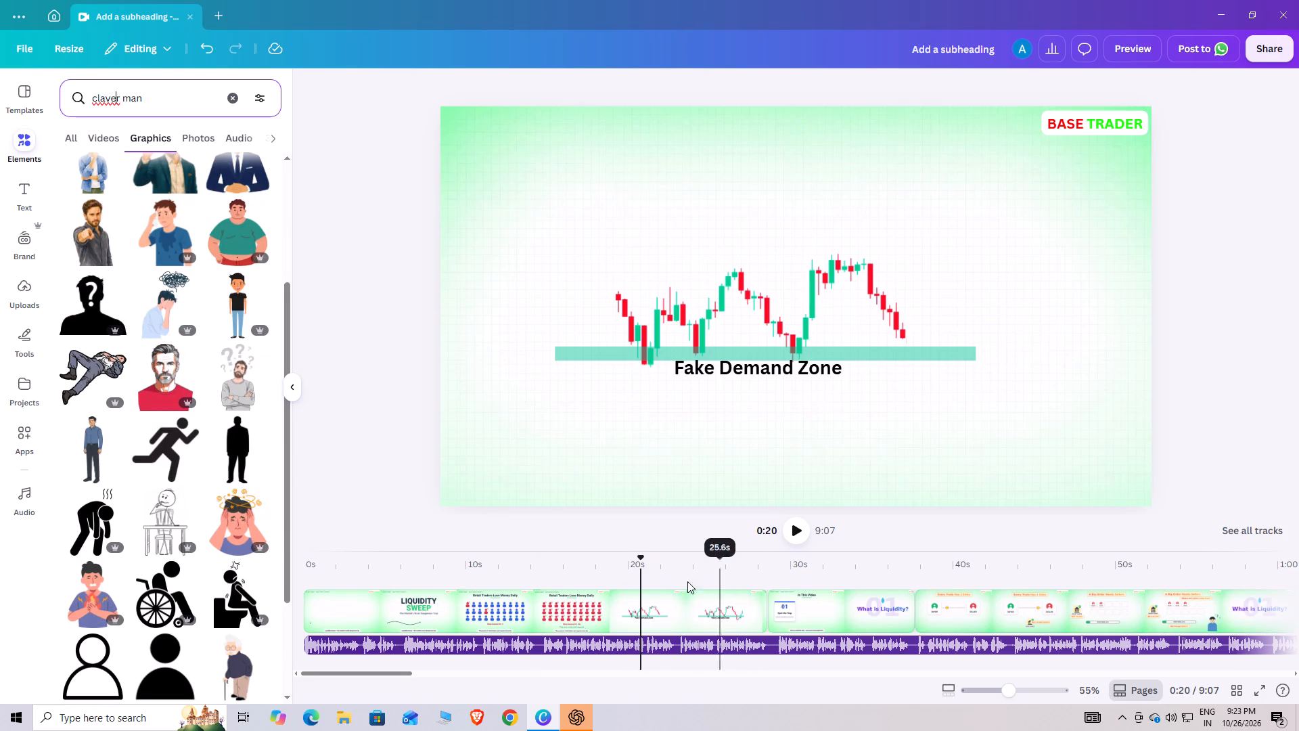
# Review the video from the Fake Demand Zone scene through to the Liquidity Pool scene at about 3:28.
pyautogui.moveTo(639, 565); pyautogui.dragTo(611, 570)
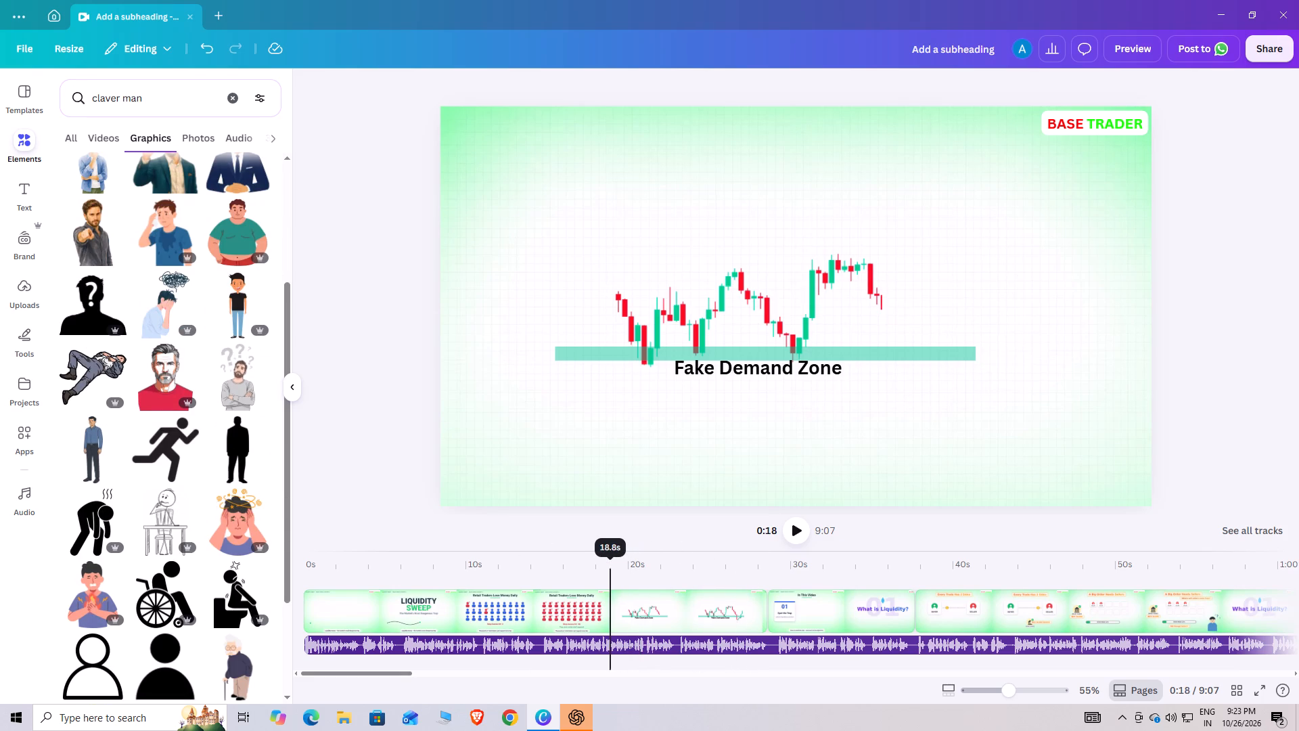
pyautogui.moveTo(611, 570); pyautogui.dragTo(622, 567)
pyautogui.click(800, 529)
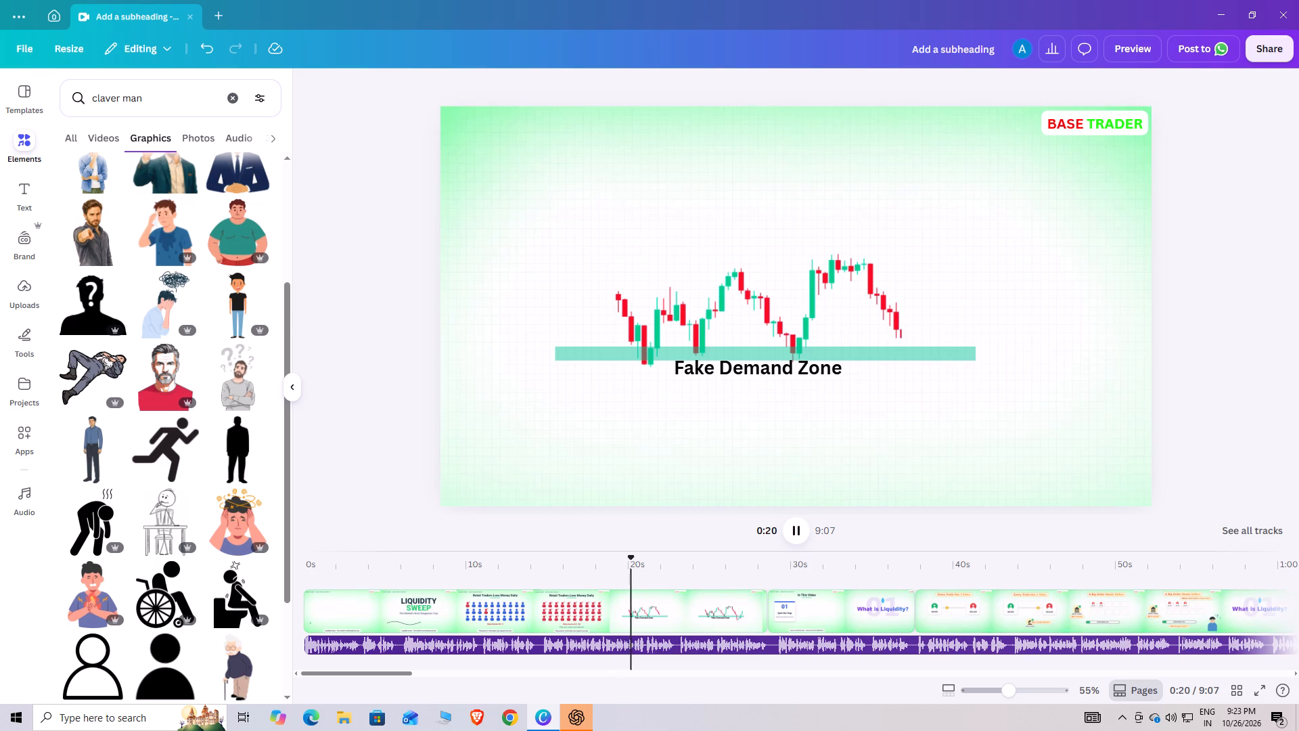
pyautogui.moveTo(629, 562); pyautogui.dragTo(748, 561)
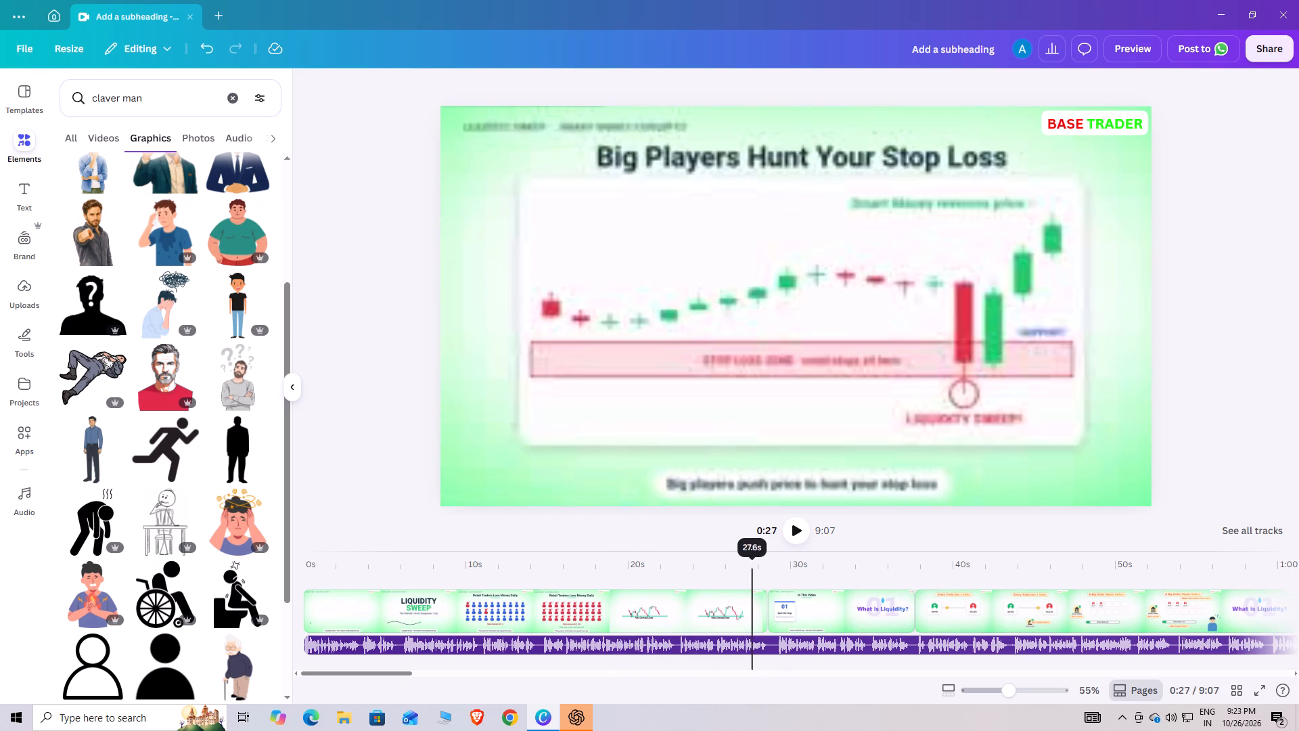
pyautogui.moveTo(748, 561); pyautogui.dragTo(856, 558)
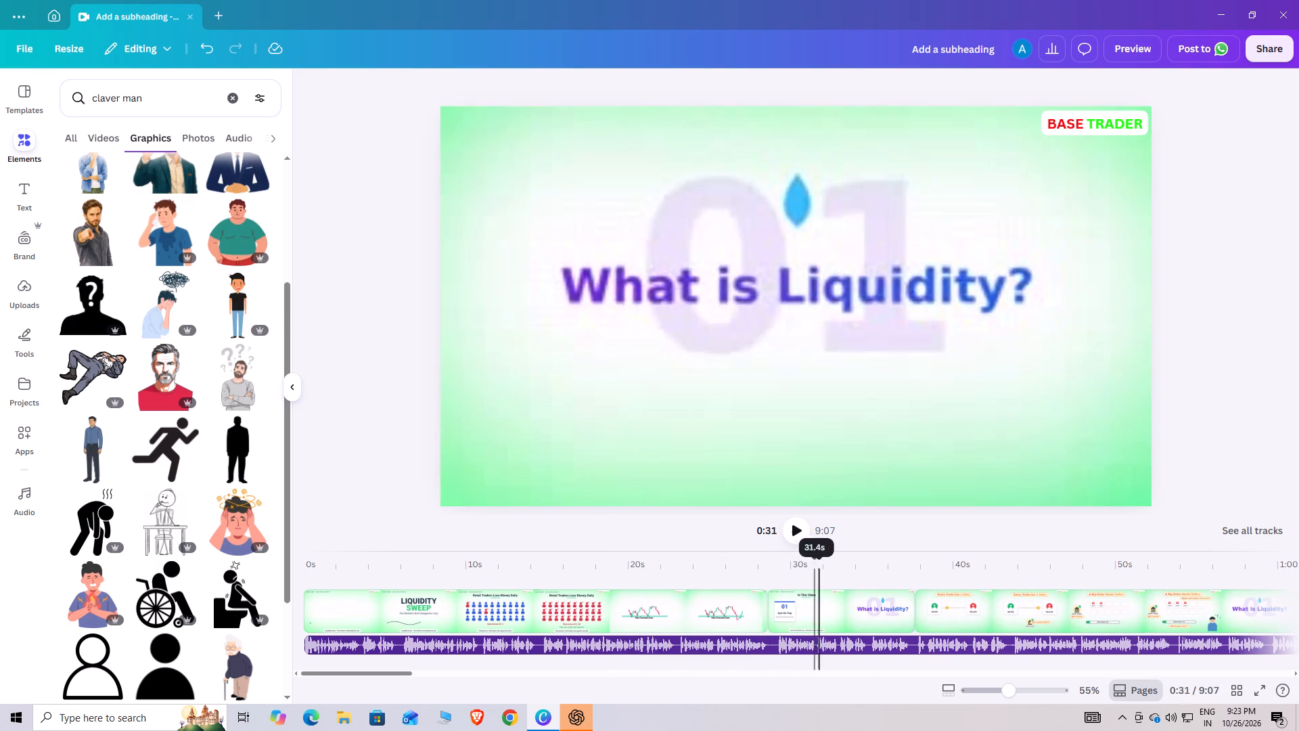
pyautogui.moveTo(856, 558); pyautogui.dragTo(1213, 535)
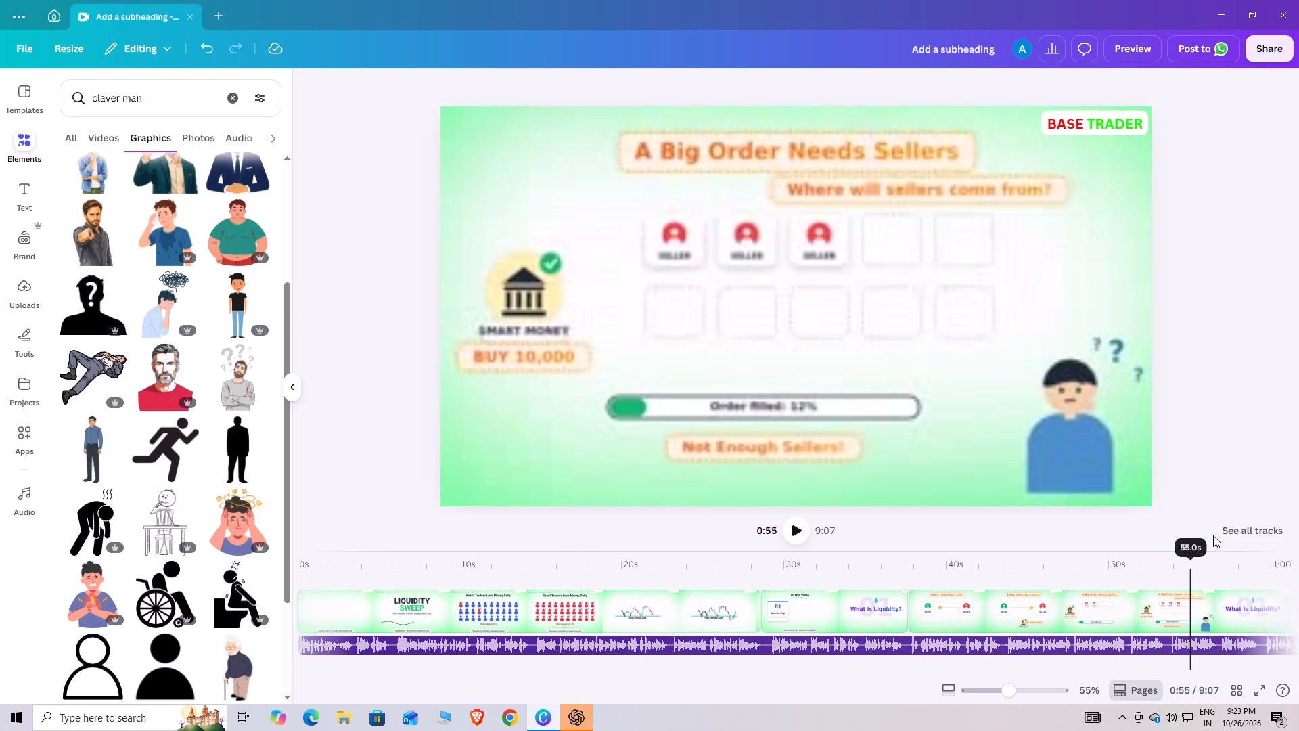
pyautogui.moveTo(1213, 535); pyautogui.dragTo(1225, 535)
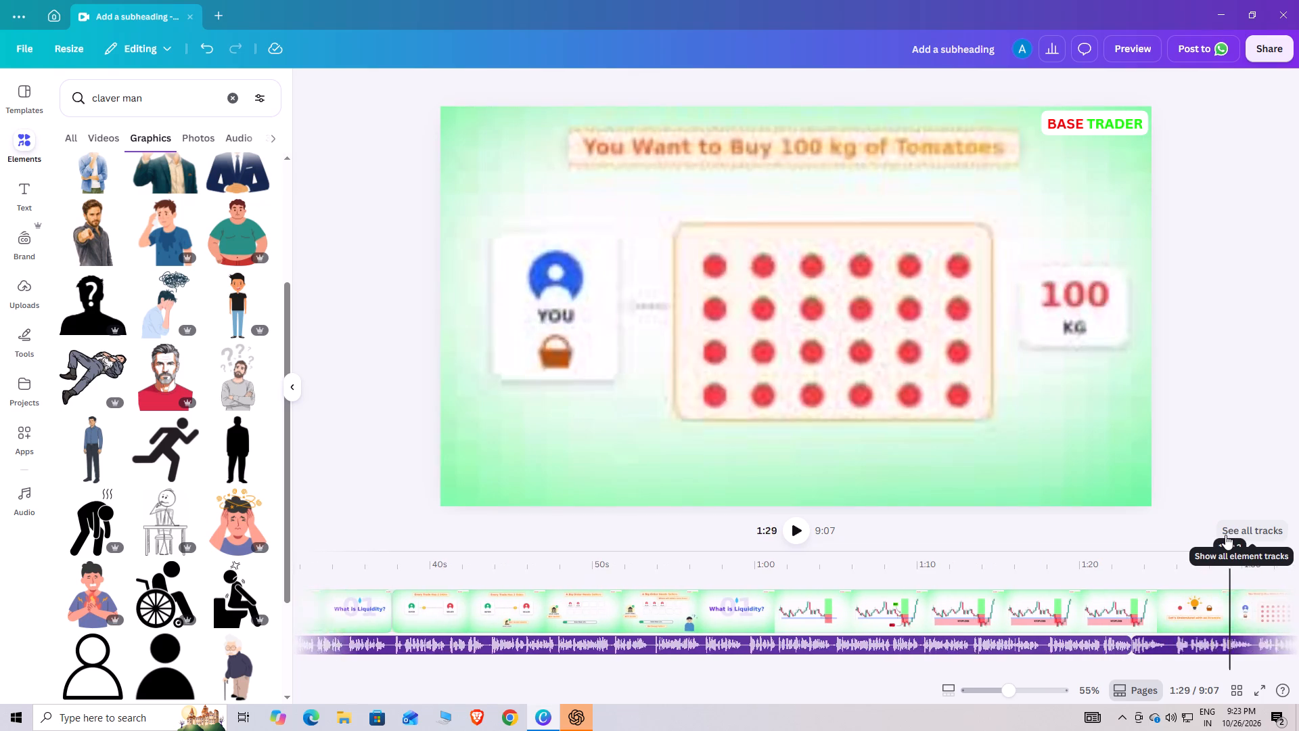
pyautogui.moveTo(1225, 535); pyautogui.dragTo(1226, 533)
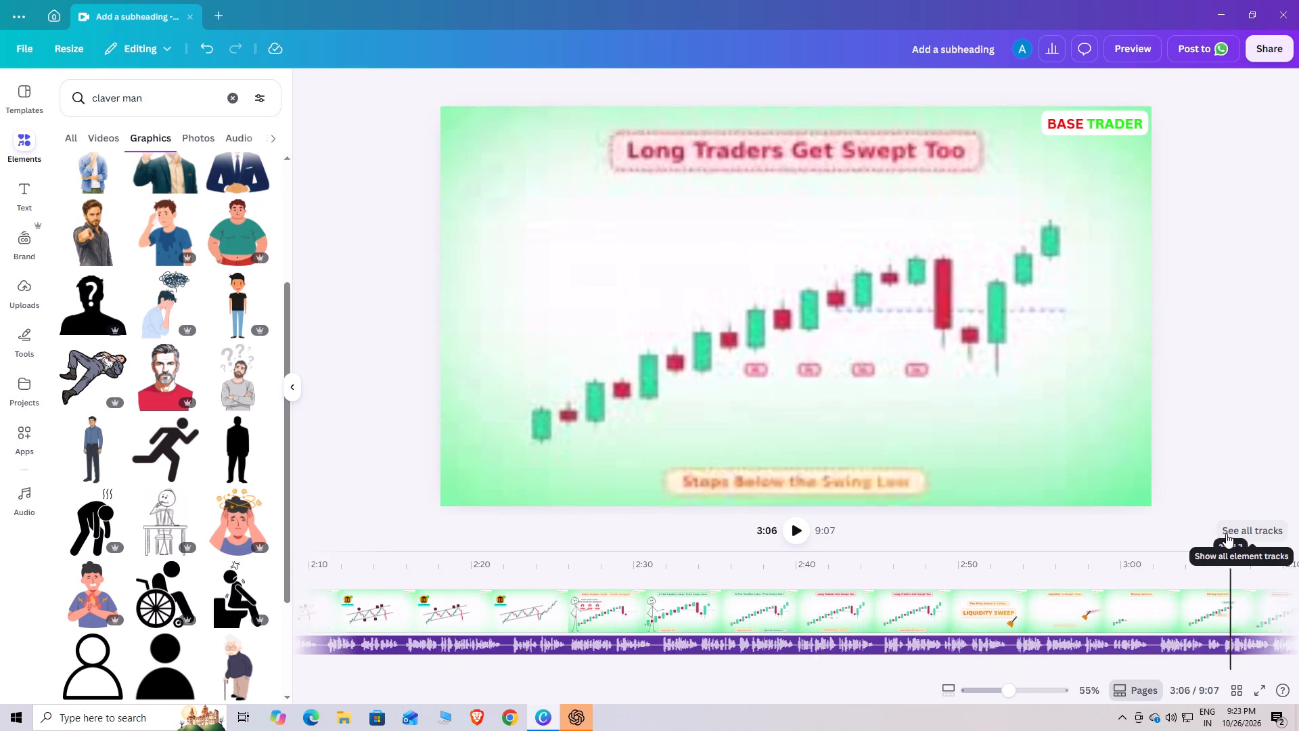
pyautogui.moveTo(1226, 533); pyautogui.dragTo(1139, 546)
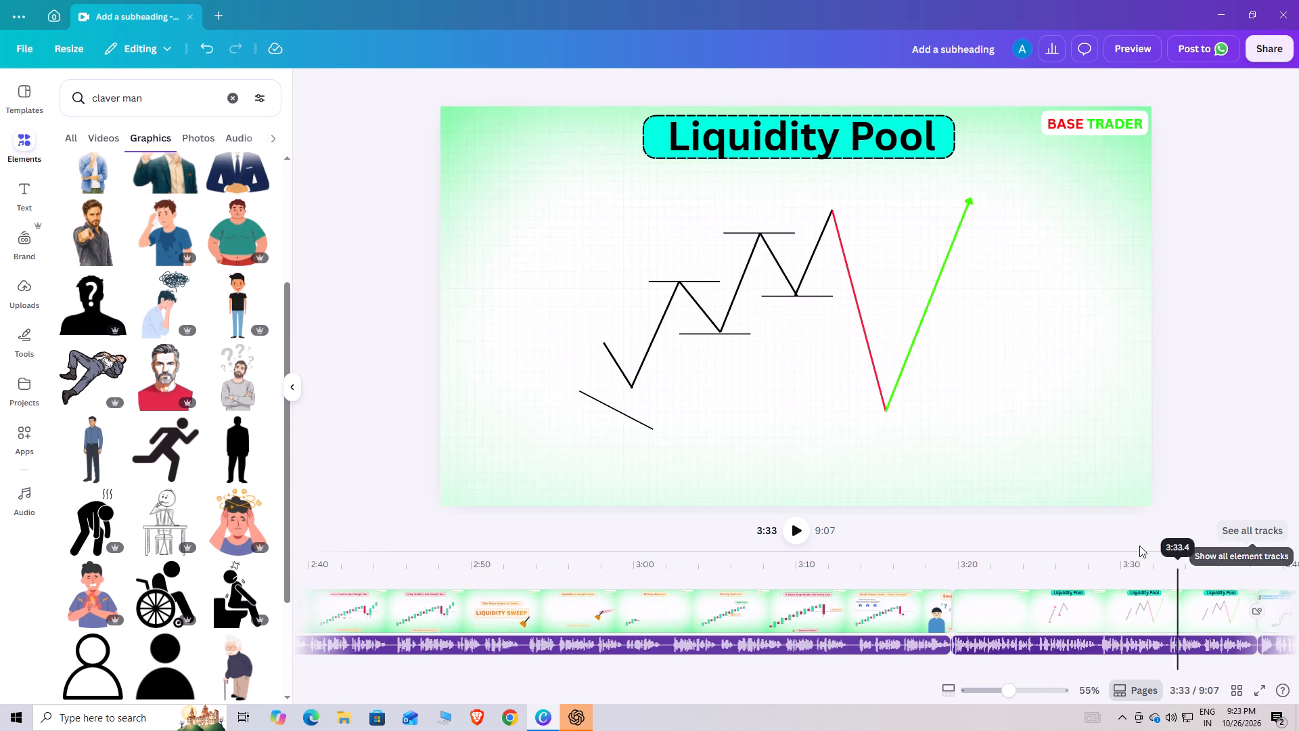
pyautogui.moveTo(1139, 546); pyautogui.dragTo(1085, 544)
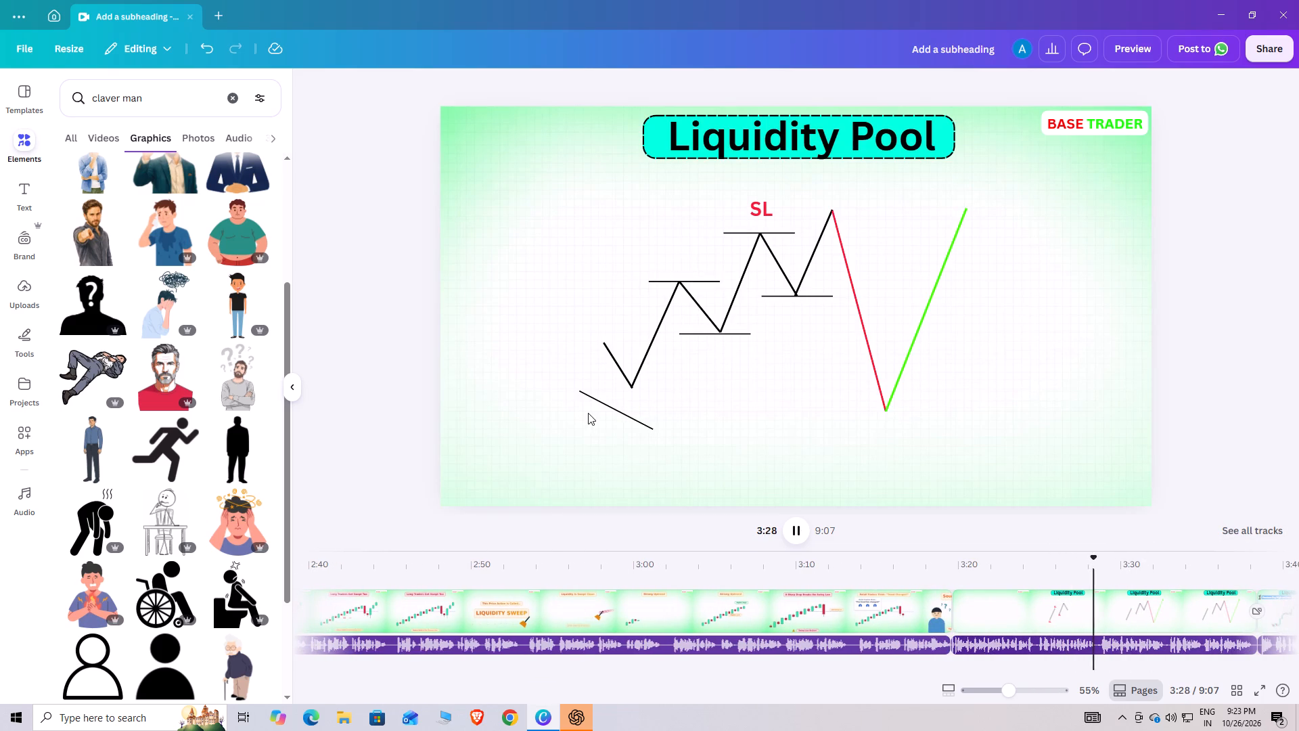
# Rotate the slanted line near the first swing low to horizontal and place it right at the low's tip.
pyautogui.click(608, 408)
pyautogui.click(609, 408)
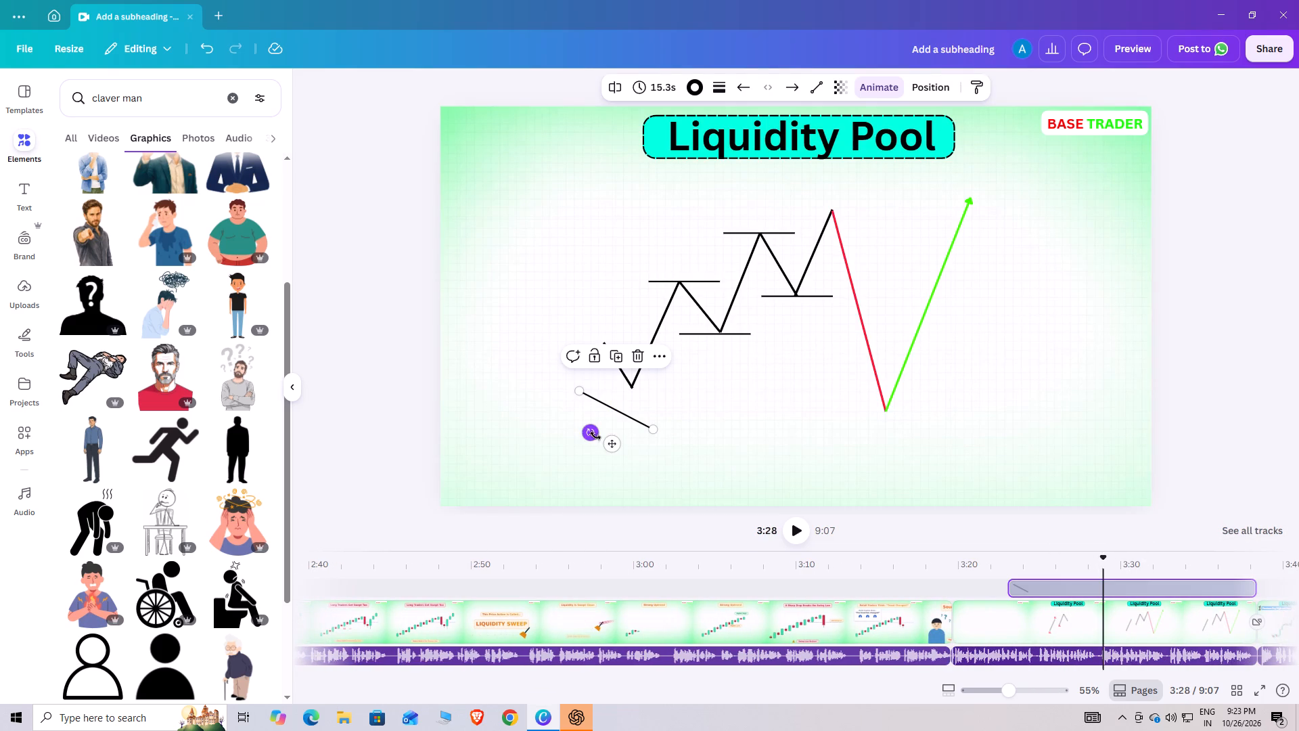
pyautogui.moveTo(595, 435); pyautogui.dragTo(596, 470)
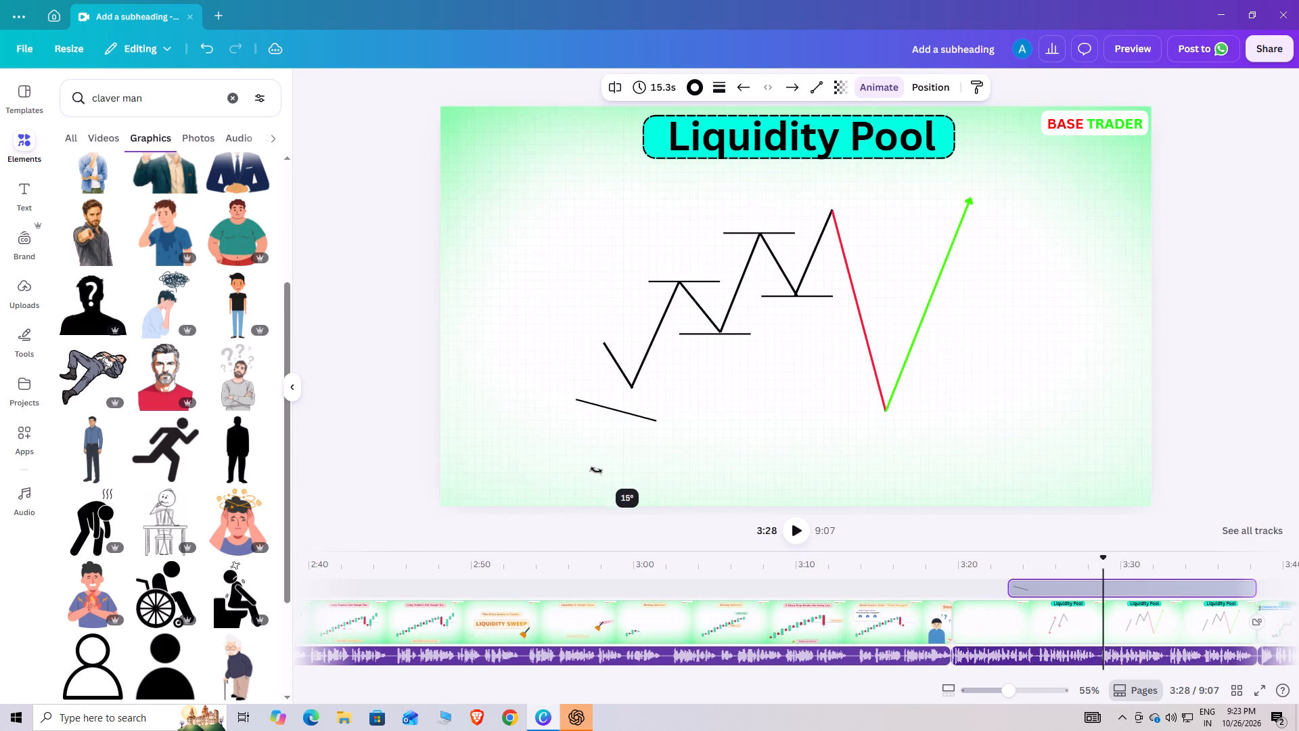
pyautogui.moveTo(596, 470); pyautogui.dragTo(608, 518)
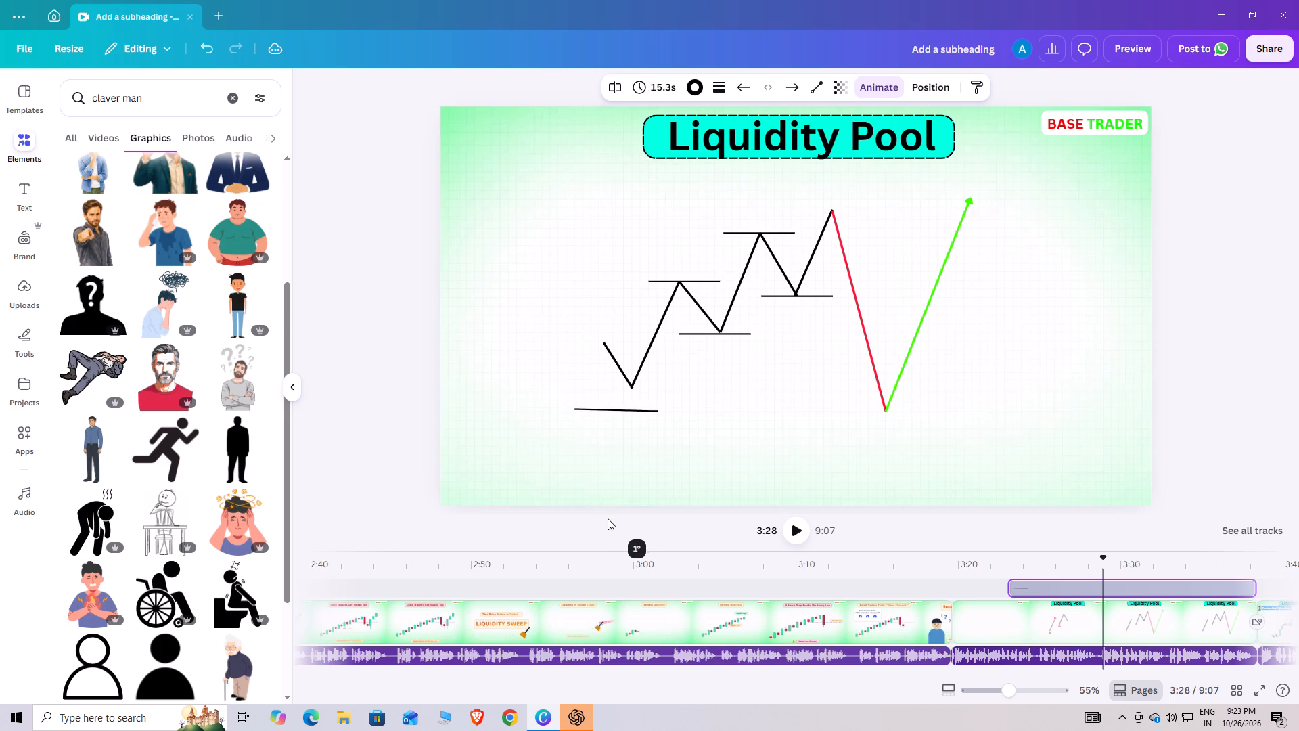
pyautogui.moveTo(608, 518); pyautogui.dragTo(608, 519)
pyautogui.moveTo(629, 441); pyautogui.dragTo(643, 409)
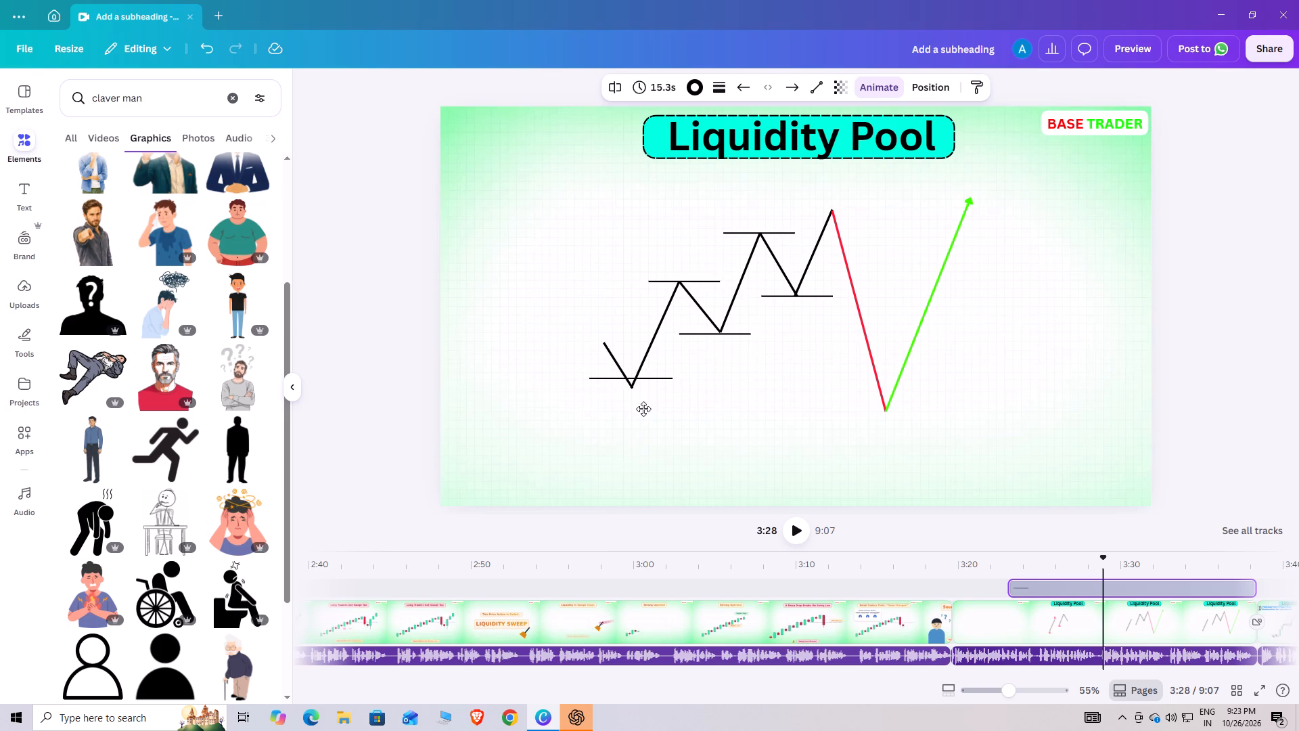
pyautogui.moveTo(643, 409); pyautogui.dragTo(645, 420)
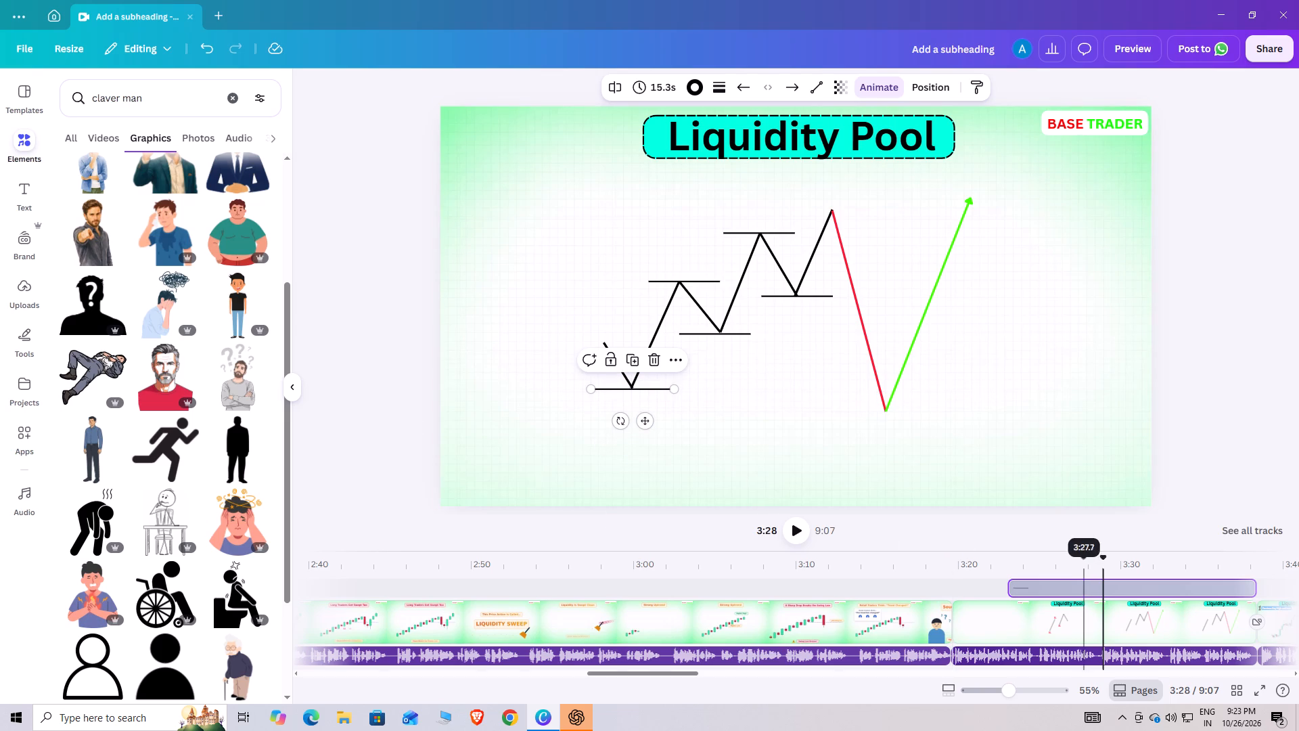
# Lock the horizontal line under the first swing low in the Liquidity Pool scene at 3:28.
pyautogui.moveTo(1099, 564); pyautogui.dragTo(1214, 560)
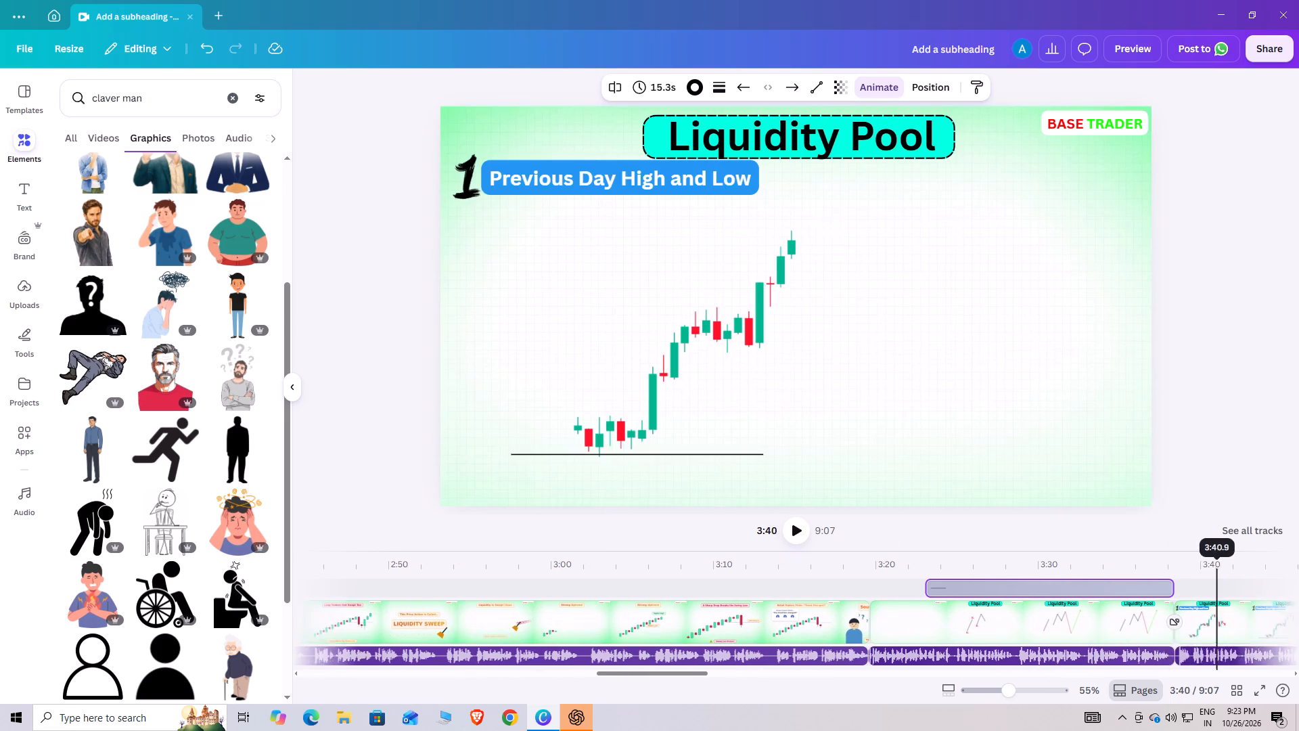
pyautogui.moveTo(1214, 560); pyautogui.dragTo(763, 549)
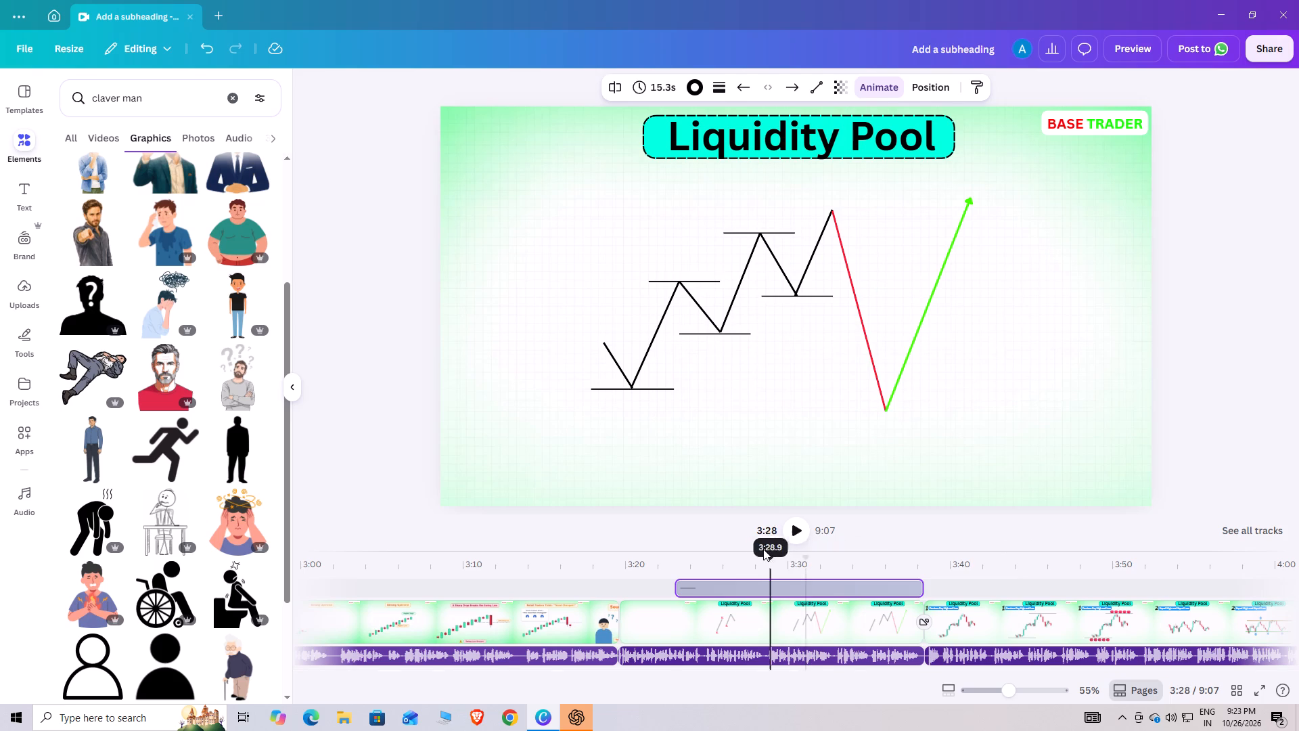
pyautogui.moveTo(763, 549); pyautogui.dragTo(763, 548)
pyautogui.click(652, 392)
pyautogui.click(652, 392)
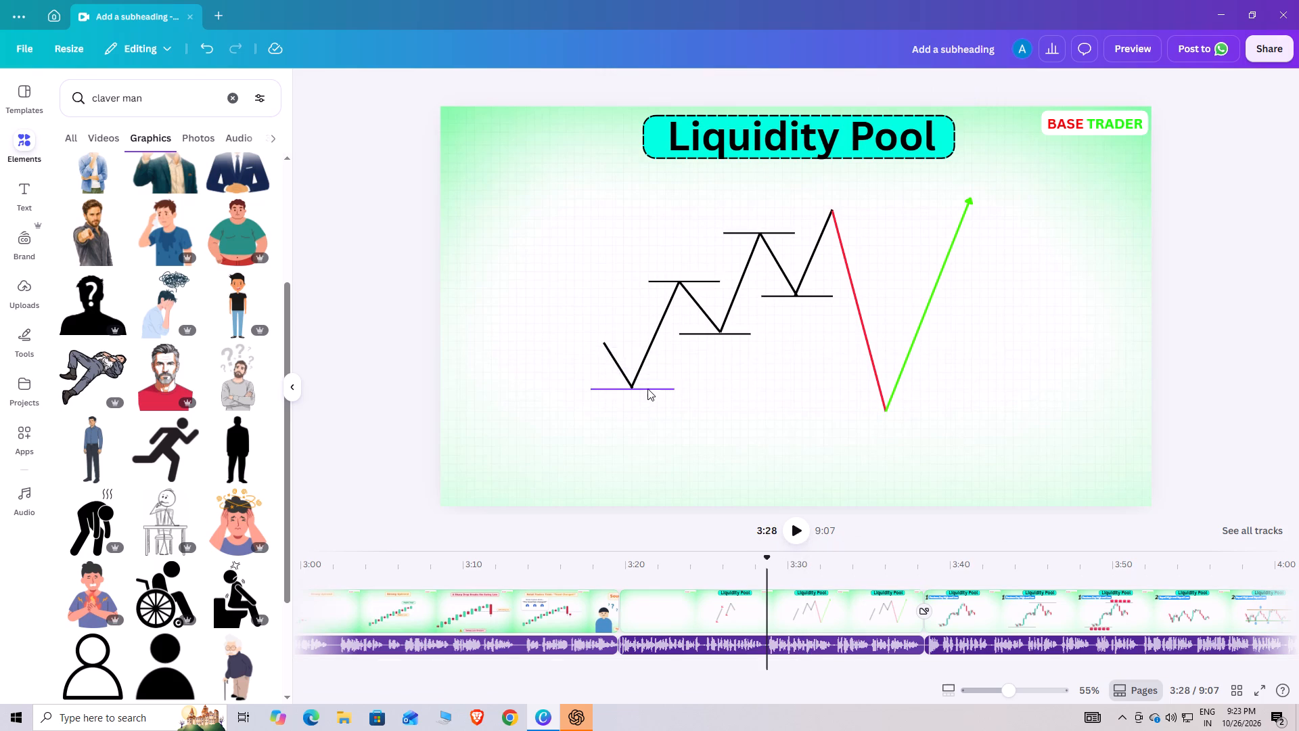
pyautogui.click(622, 391)
pyautogui.click(616, 359)
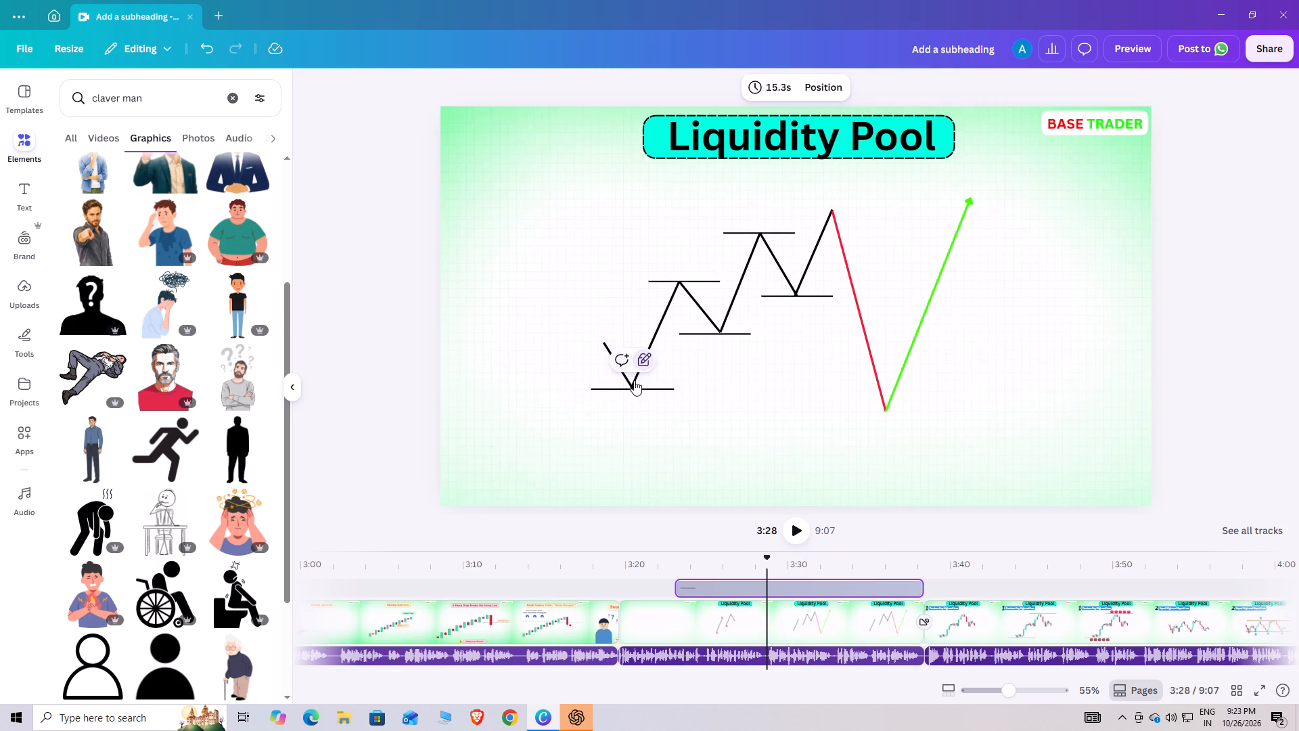
# Lock the green rising arrow line in the Liquidity Pool scene at 3:28.
pyautogui.click(894, 389)
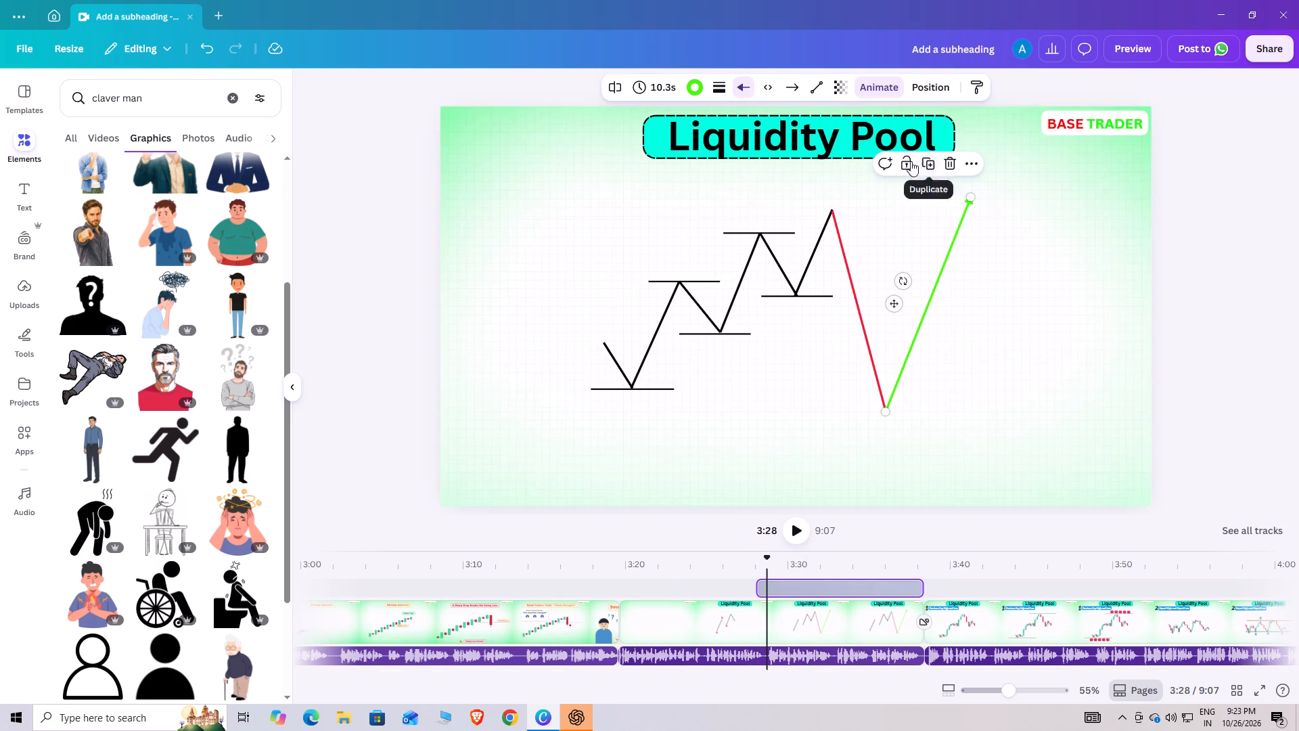
pyautogui.click(910, 160)
# At 6:43, rotate the slanted red line under the candlestick chart to horizontal and place it just below the last red candle.
pyautogui.moveTo(769, 564); pyautogui.dragTo(796, 564)
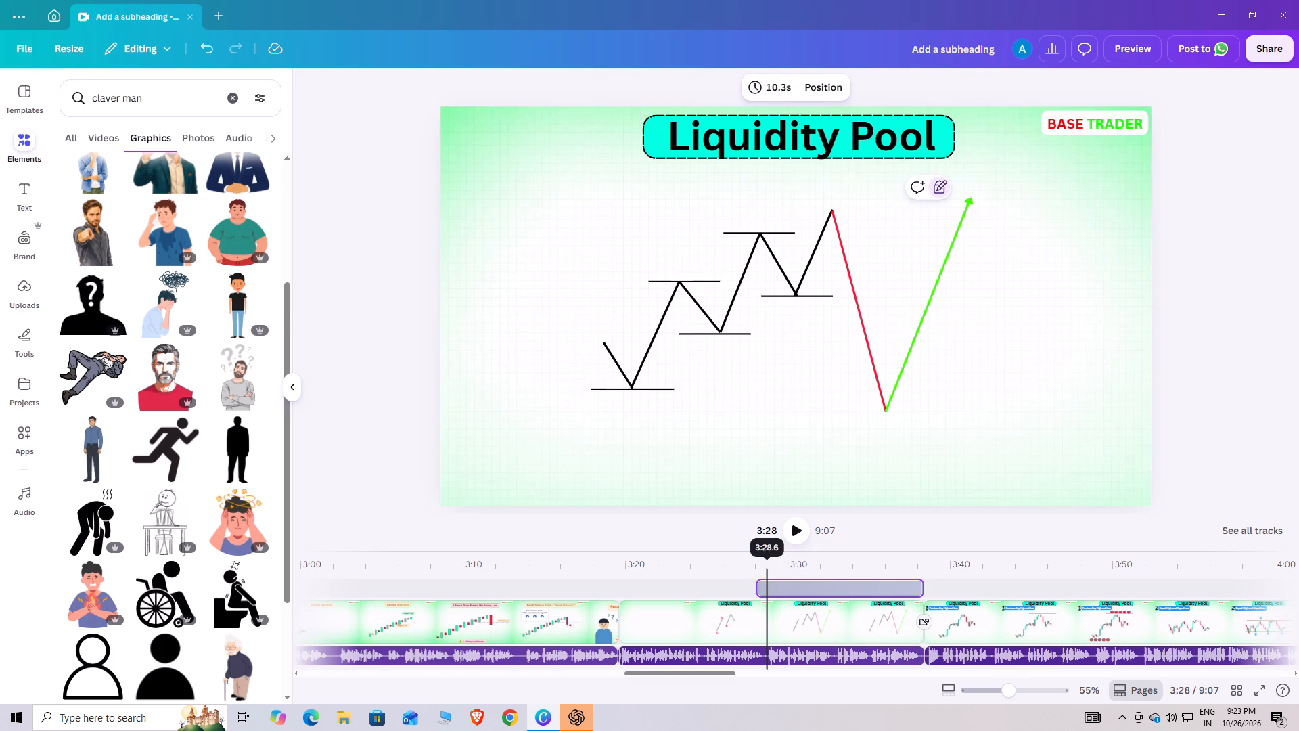
pyautogui.moveTo(796, 564); pyautogui.dragTo(1097, 570)
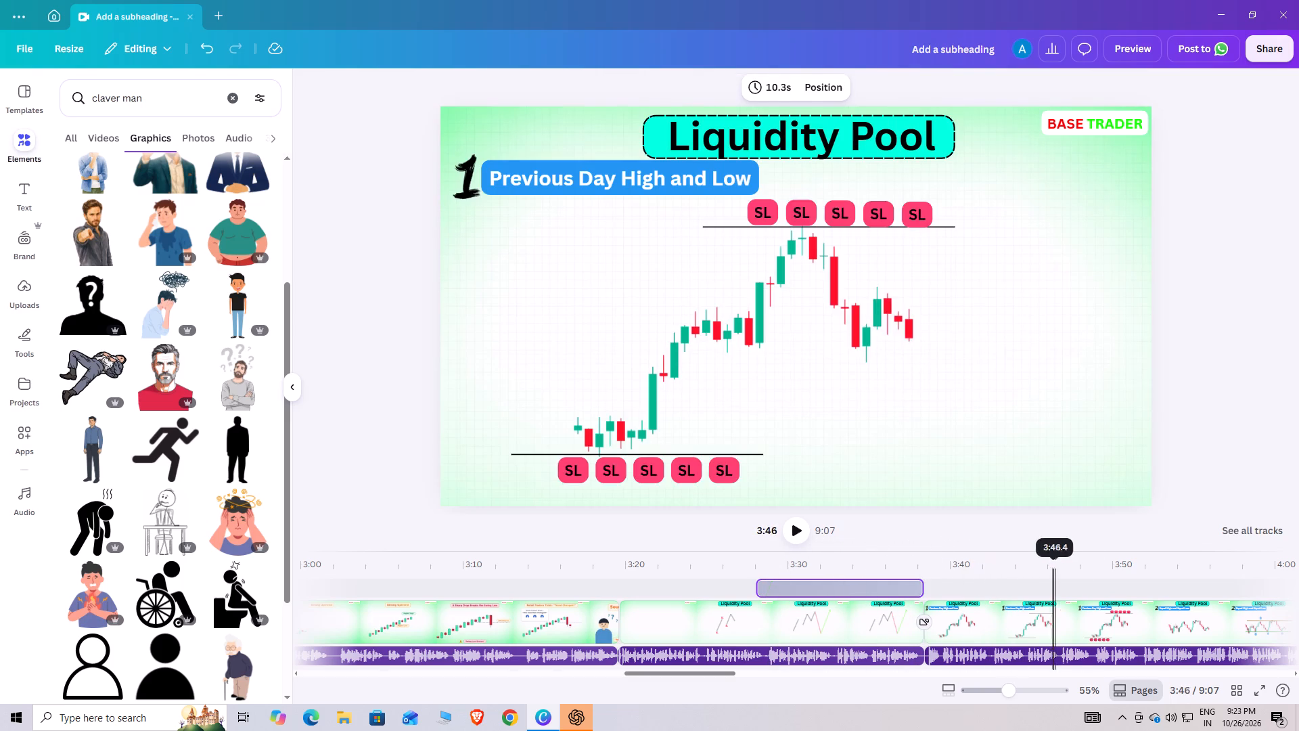
pyautogui.moveTo(1097, 570); pyautogui.dragTo(1241, 575)
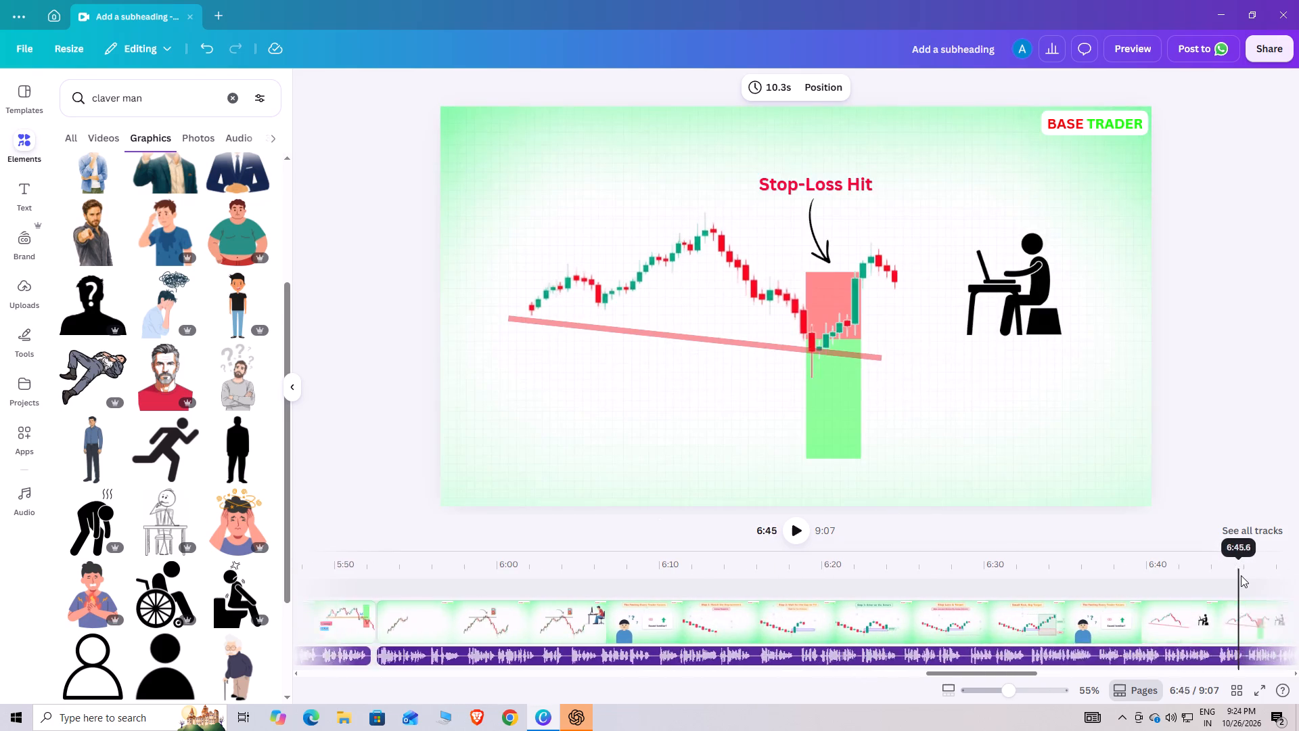
pyautogui.moveTo(1241, 575); pyautogui.dragTo(1054, 572)
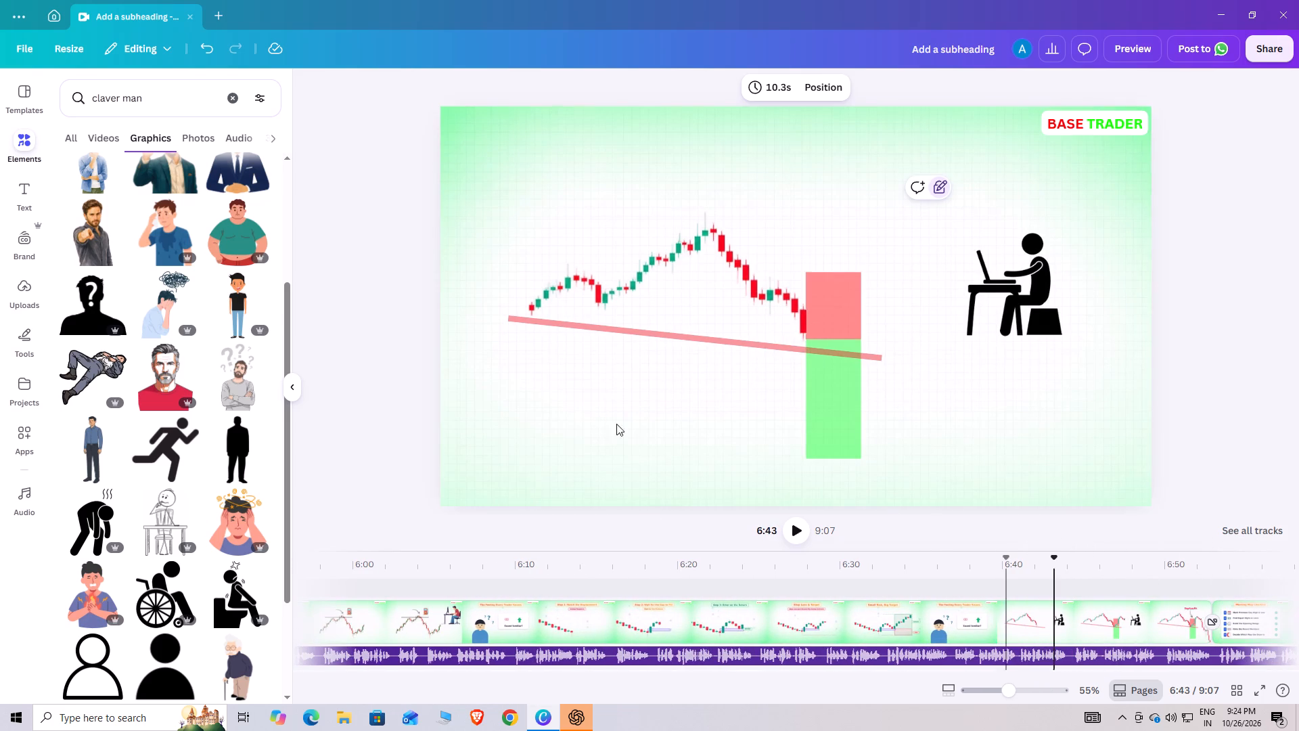
pyautogui.click(518, 323)
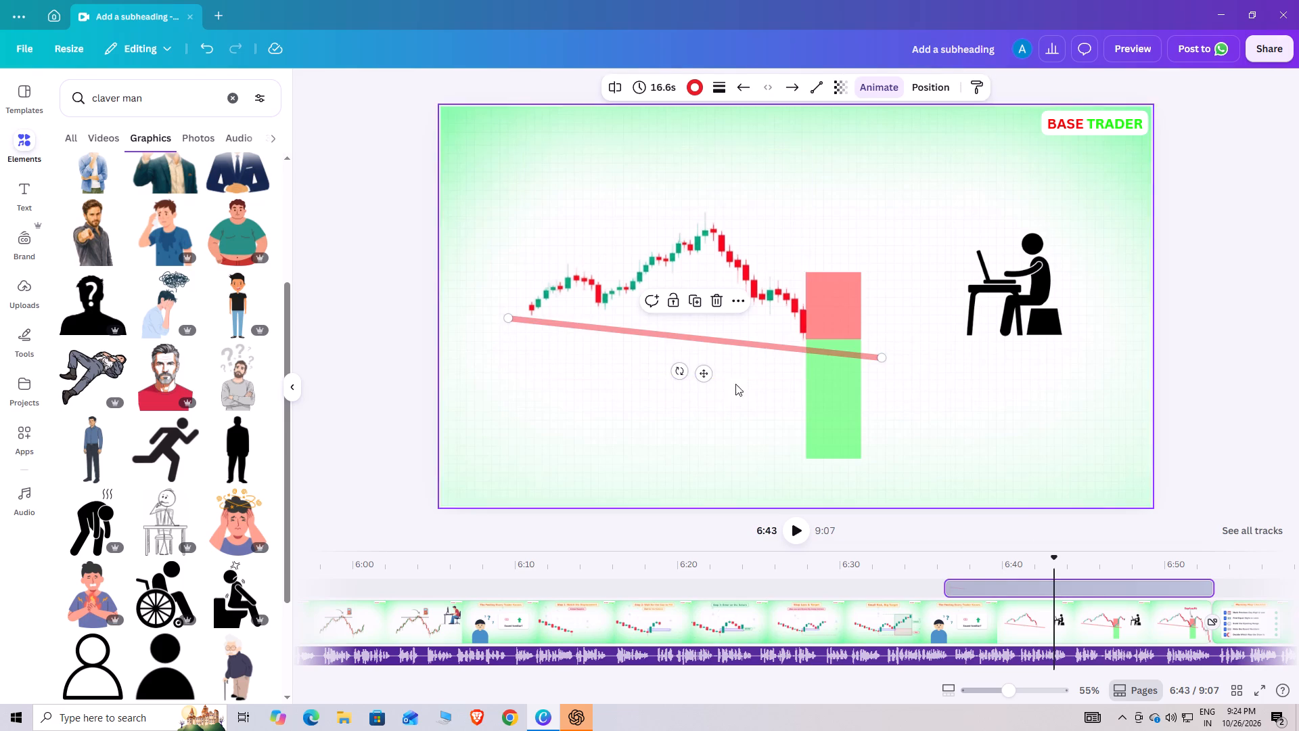
pyautogui.moveTo(679, 372); pyautogui.dragTo(685, 392)
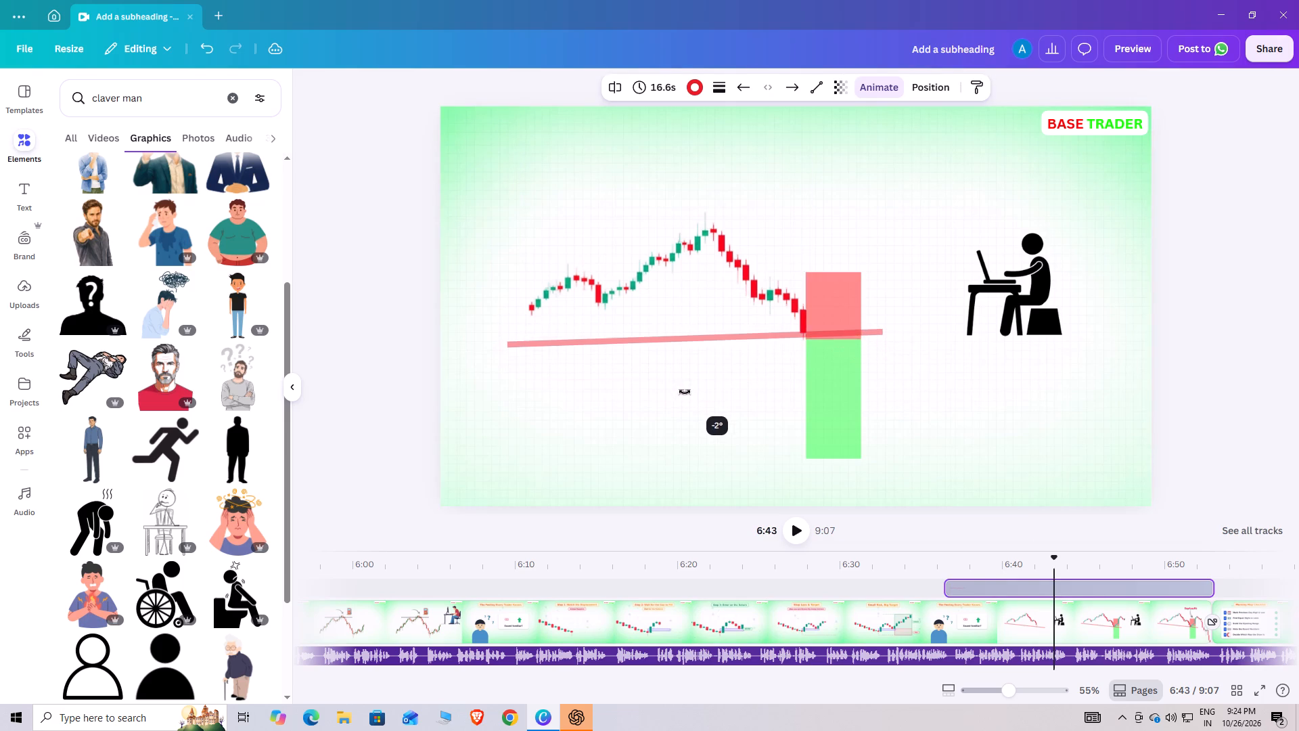
pyautogui.moveTo(685, 392); pyautogui.dragTo(682, 391)
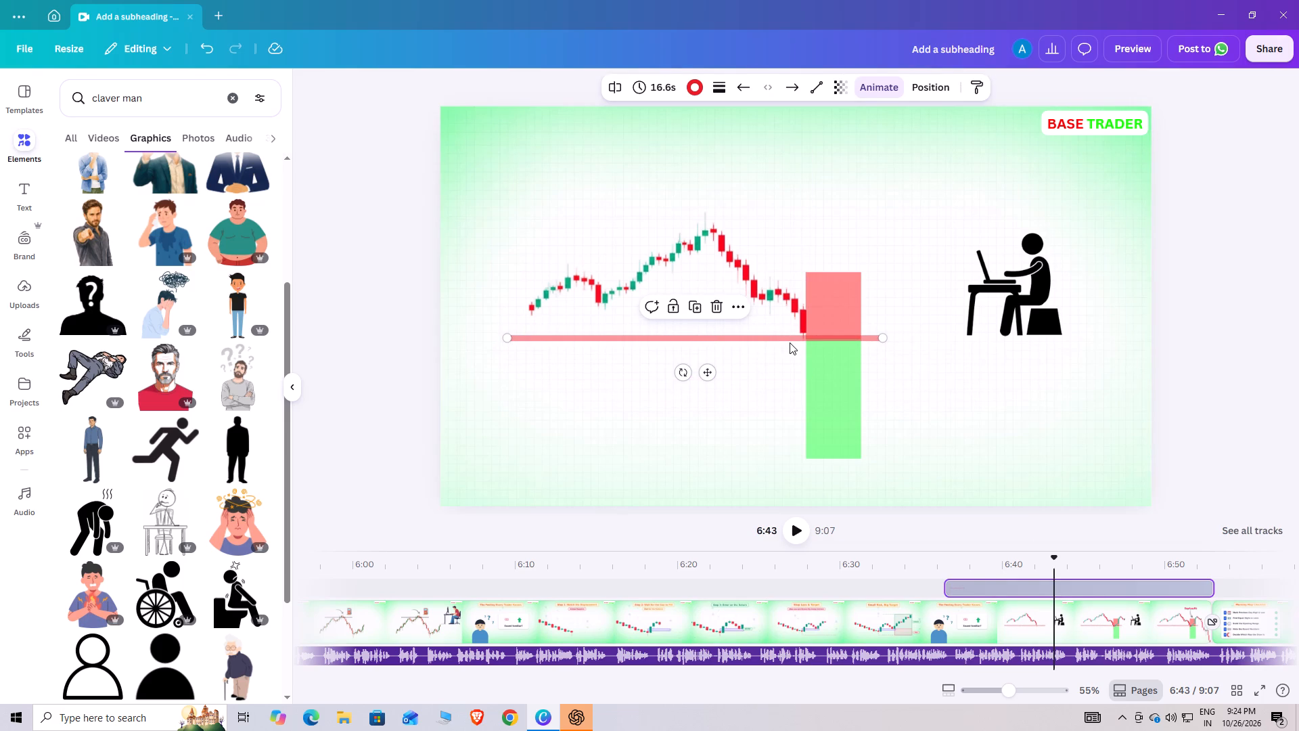
pyautogui.moveTo(743, 335); pyautogui.dragTo(731, 312)
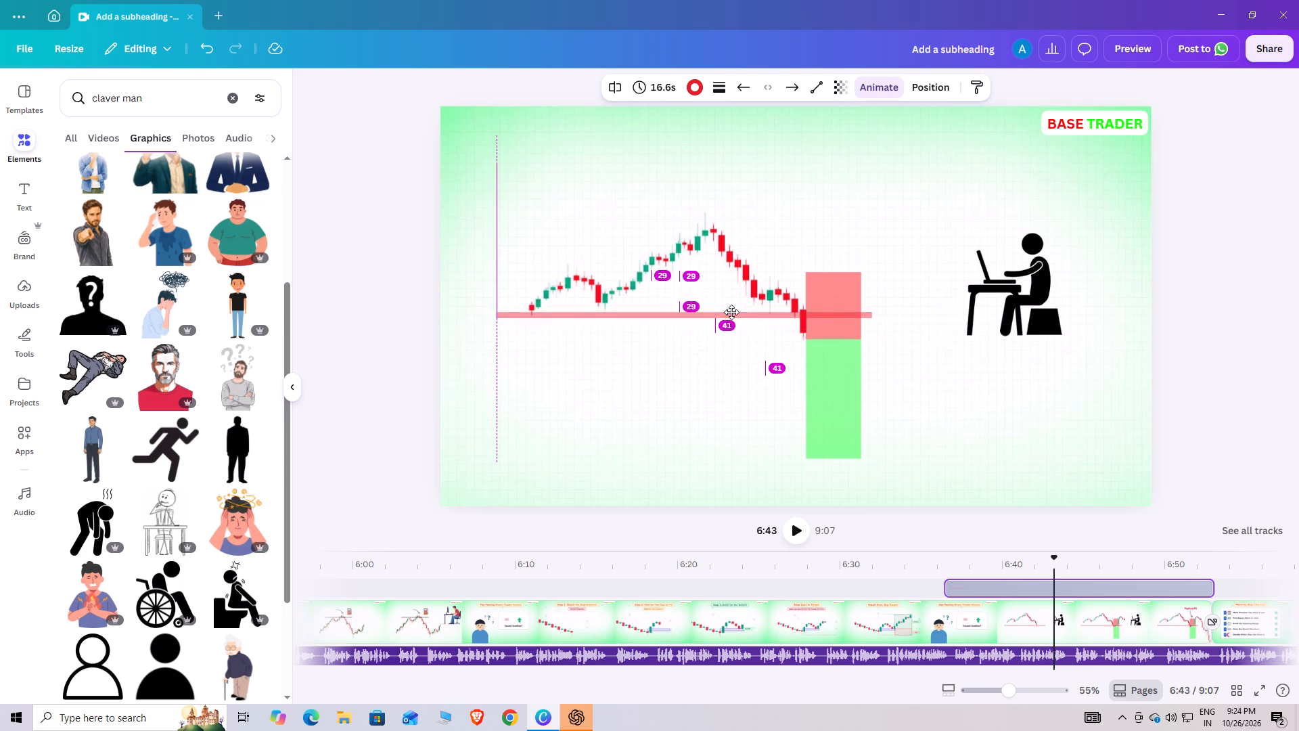
pyautogui.moveTo(731, 312); pyautogui.dragTo(731, 334)
# Move the main candlestick chart slightly down, unrotated, so its last red candle dips below the horizontal red line.
pyautogui.click(578, 281)
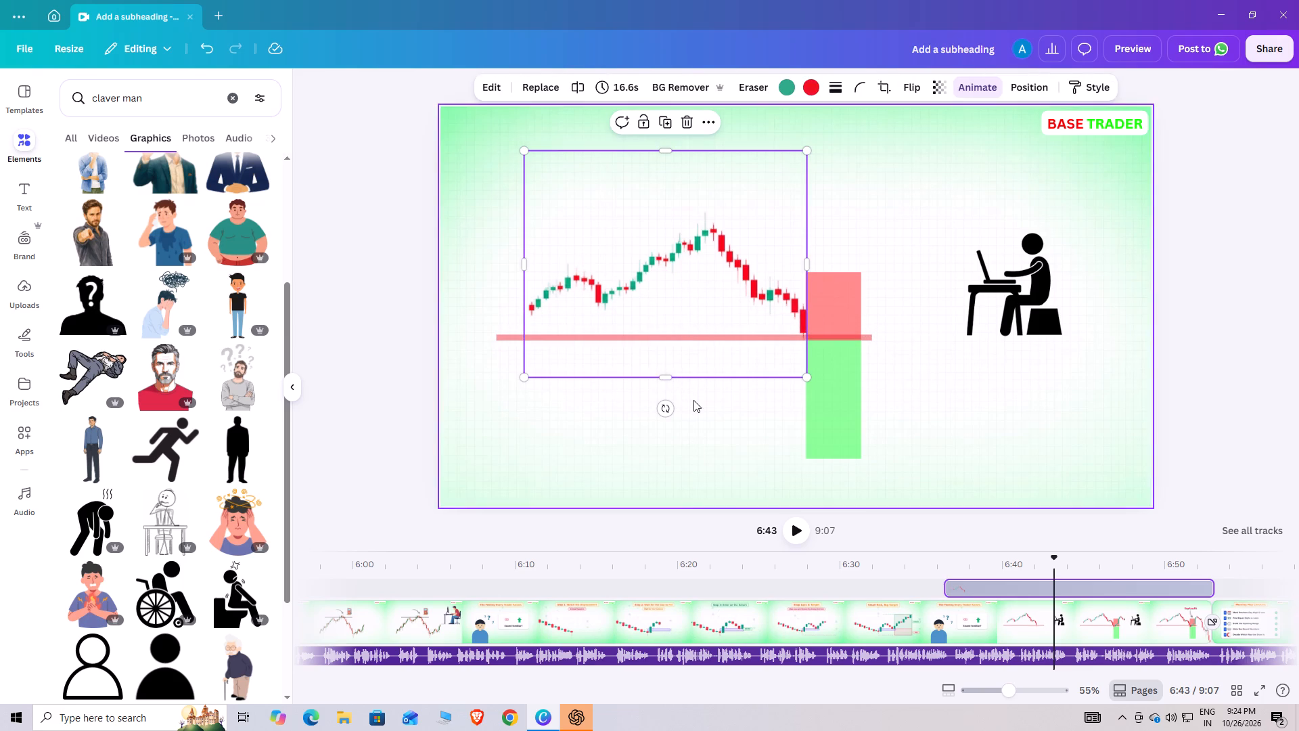
pyautogui.moveTo(664, 402); pyautogui.dragTo(659, 414)
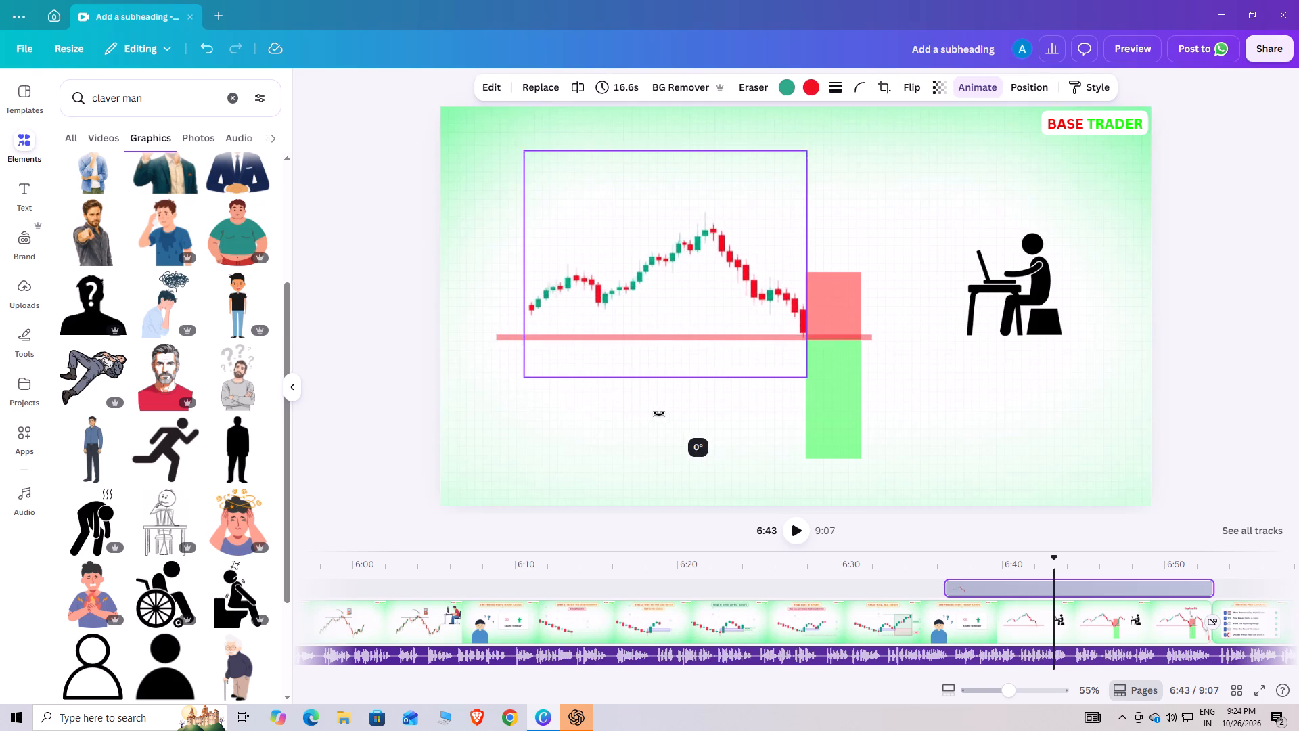
pyautogui.moveTo(659, 414); pyautogui.dragTo(664, 420)
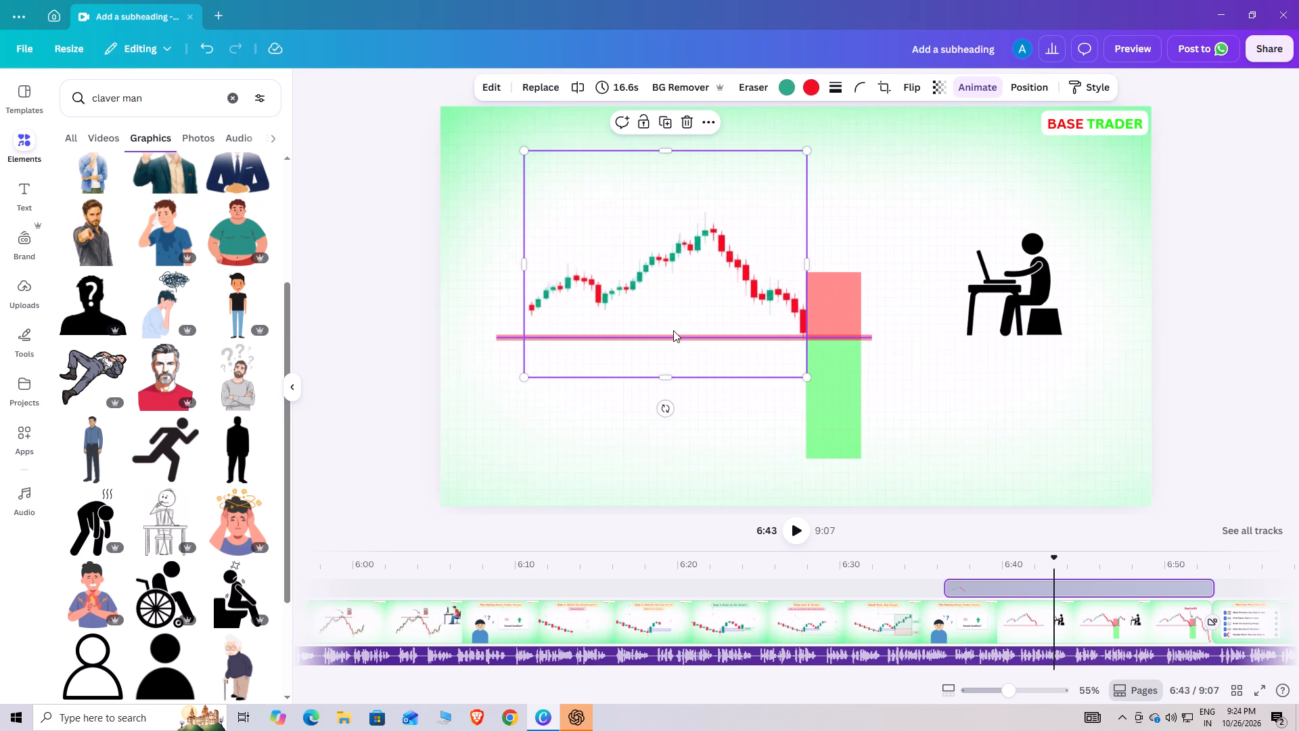
pyautogui.moveTo(673, 330); pyautogui.dragTo(678, 355)
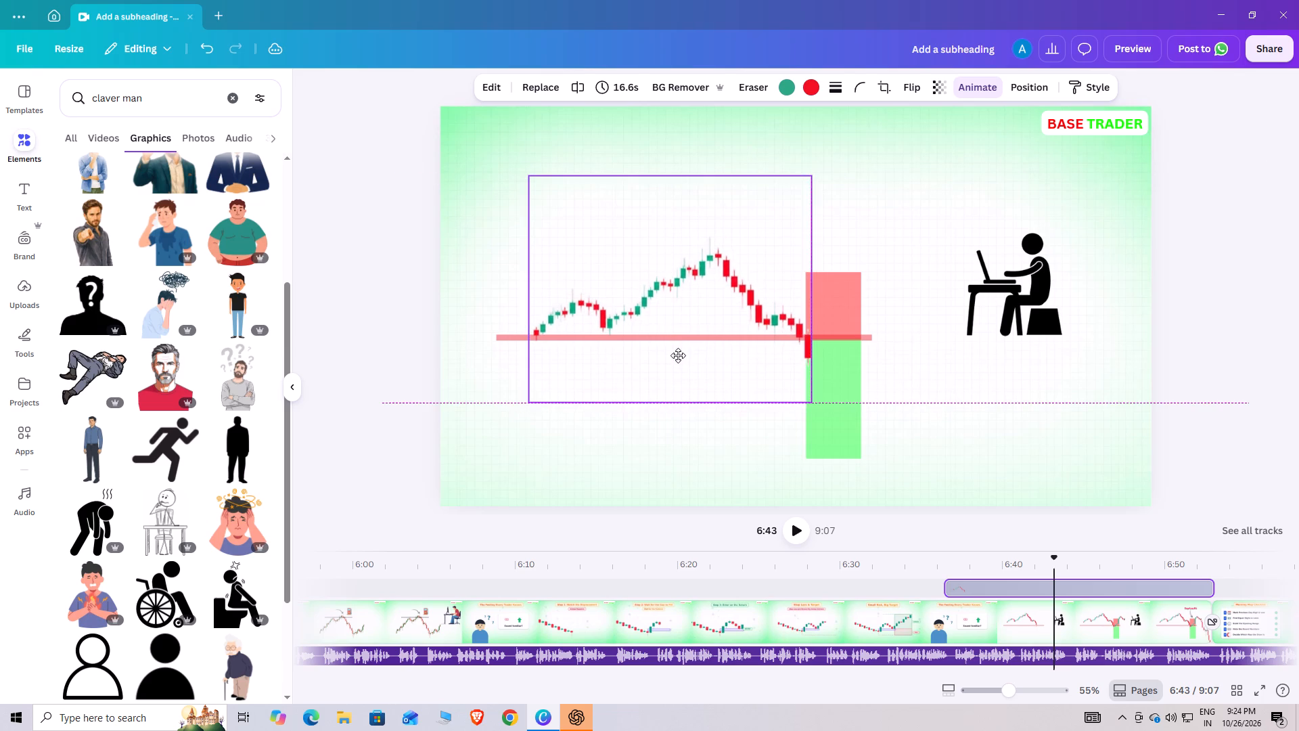
pyautogui.moveTo(678, 355); pyautogui.dragTo(671, 341)
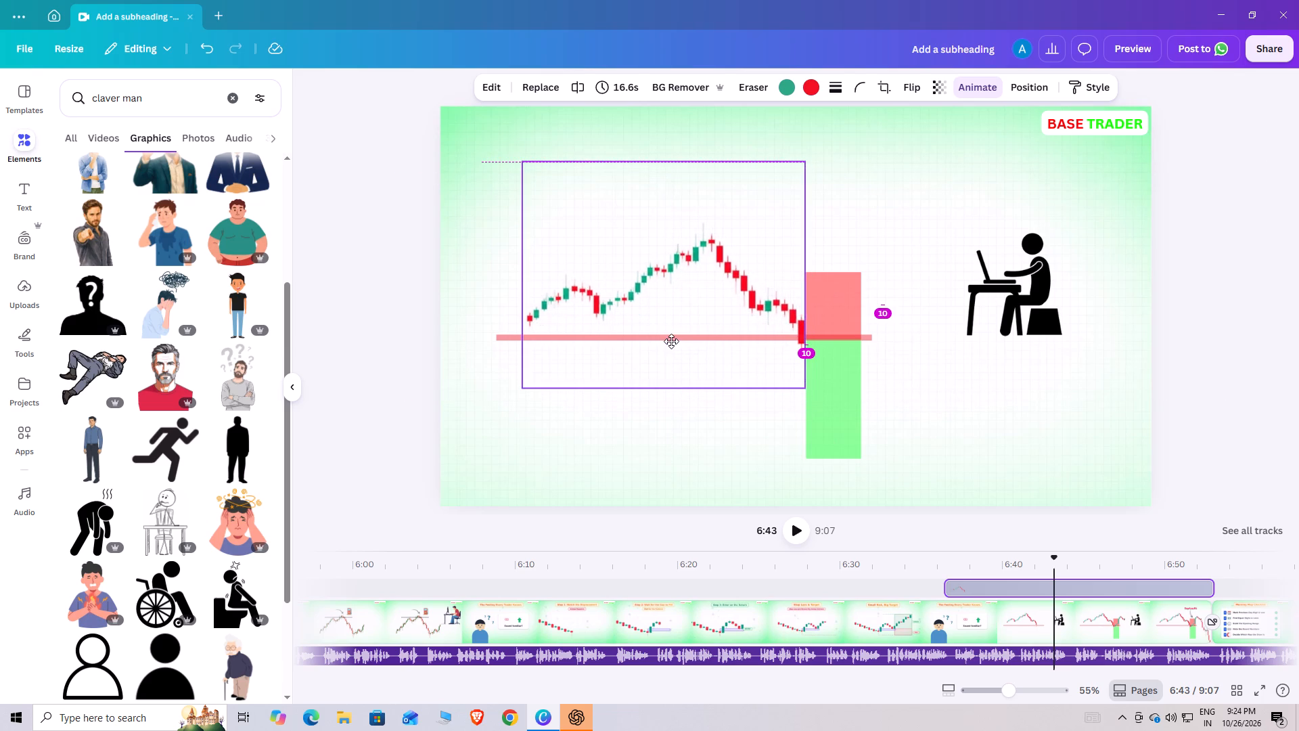
pyautogui.moveTo(671, 341); pyautogui.dragTo(670, 346)
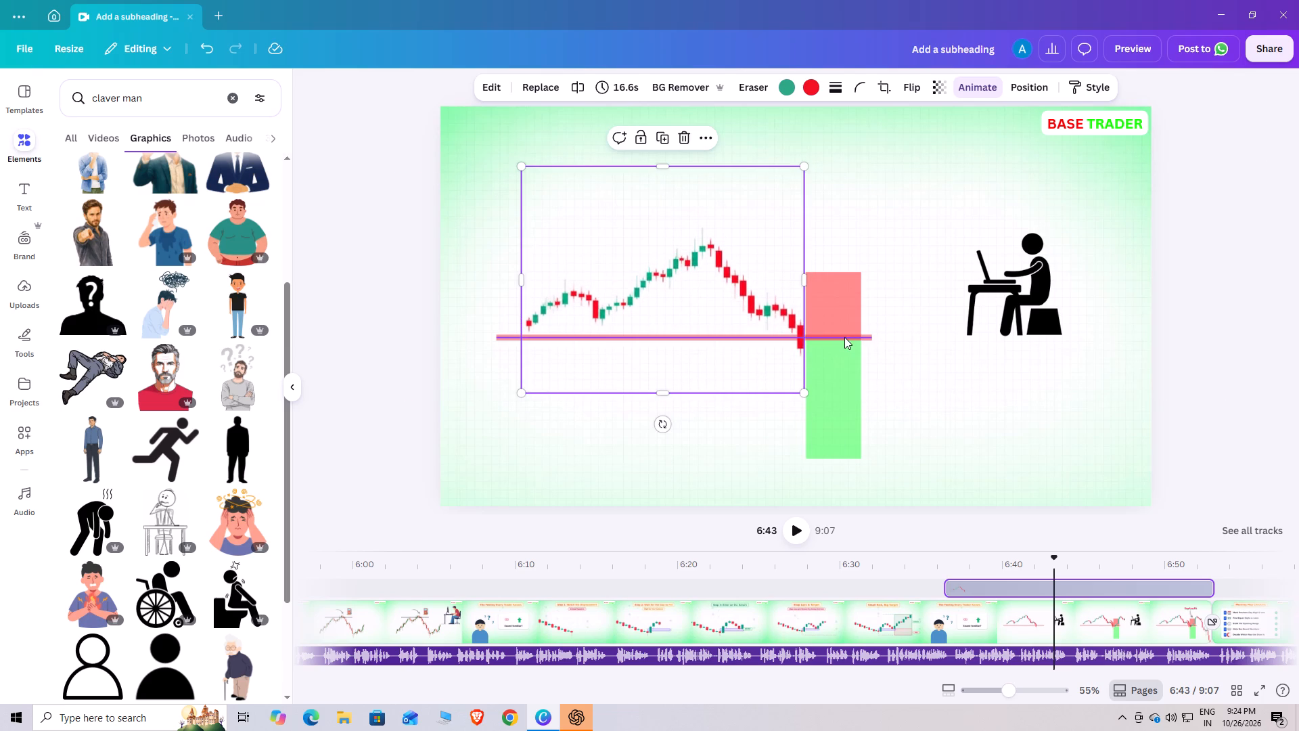
# Raise the horizontal red line to the level of the chart's early lows.
pyautogui.moveTo(844, 337); pyautogui.dragTo(846, 326)
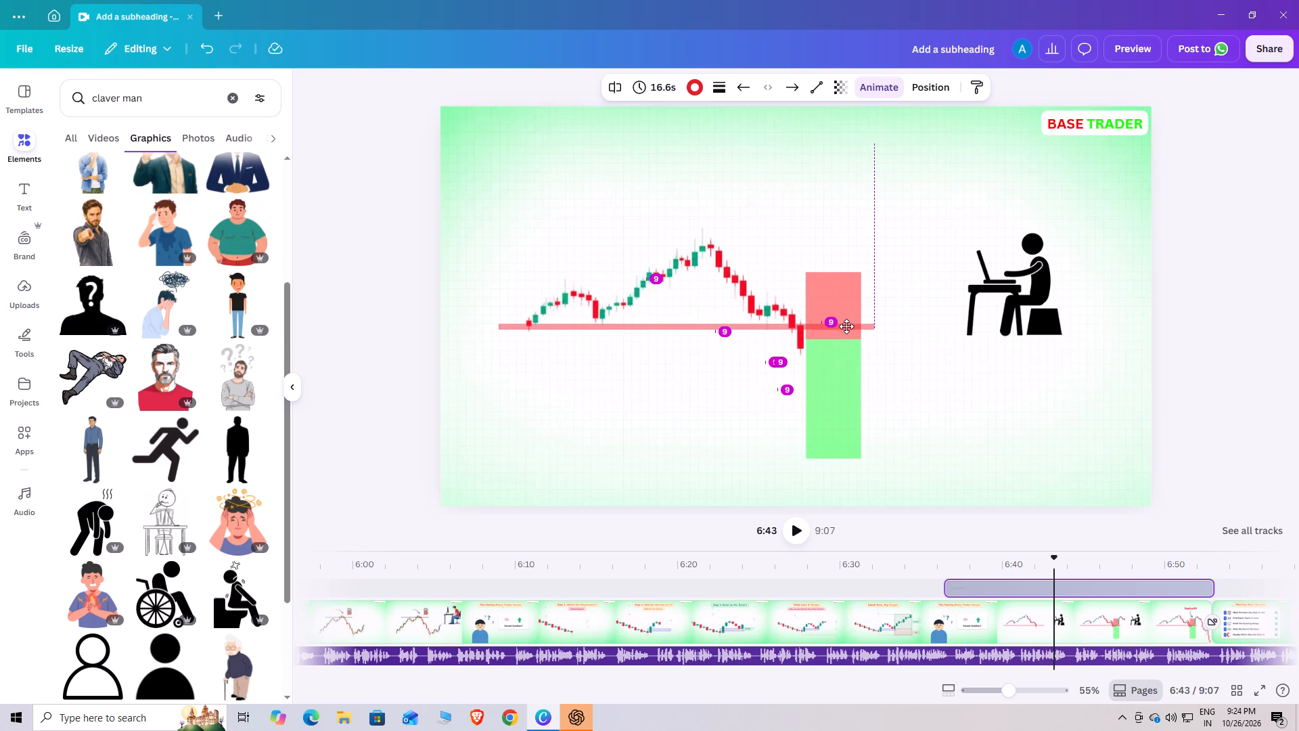
pyautogui.moveTo(846, 326); pyautogui.dragTo(846, 320)
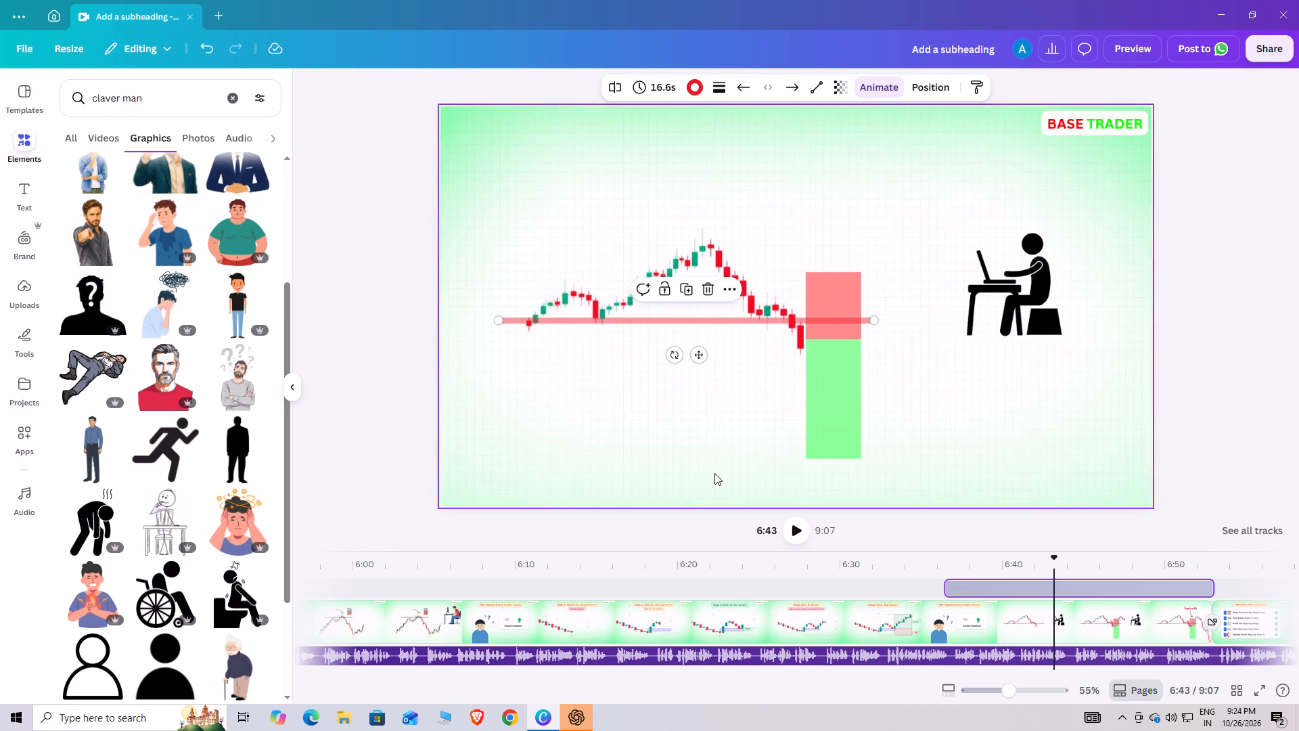
# Play the scene from 6:35 to 6:45 and move the second candlestick segment down to line up with the main chart.
pyautogui.moveTo(1047, 561); pyautogui.dragTo(920, 565)
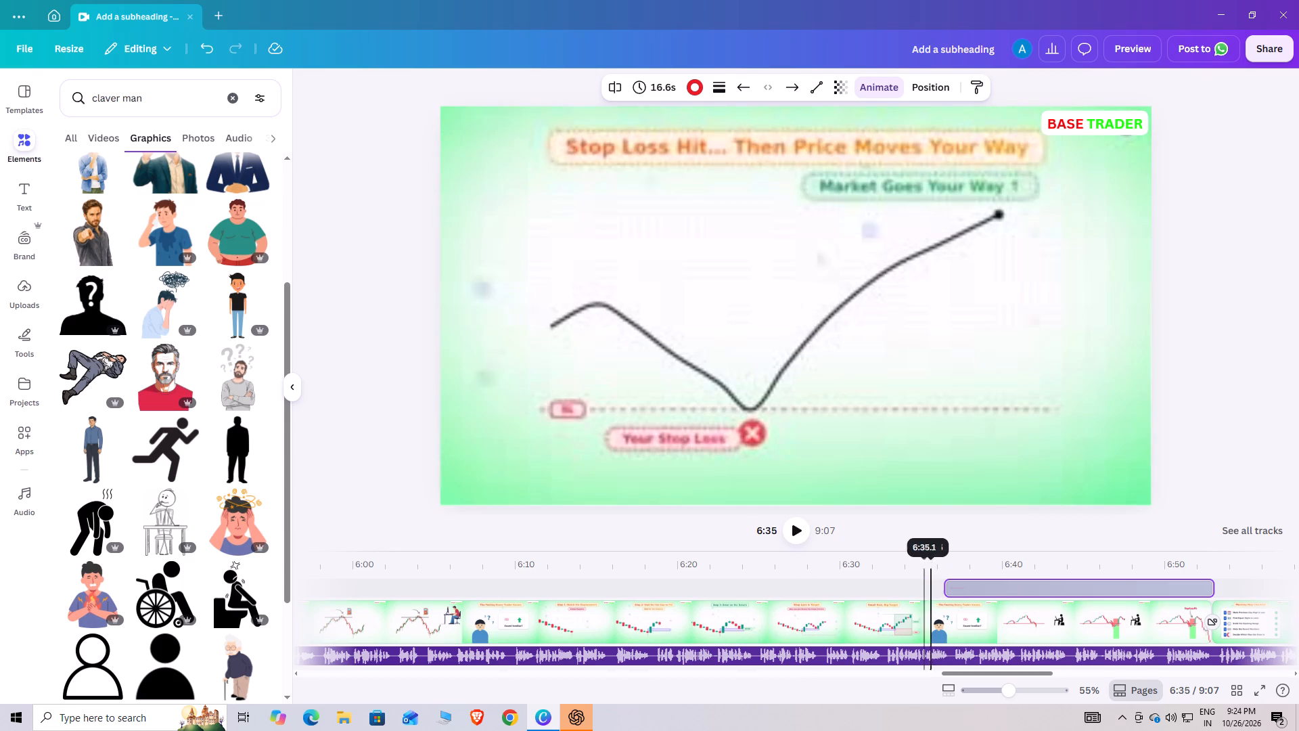
pyautogui.click(798, 529)
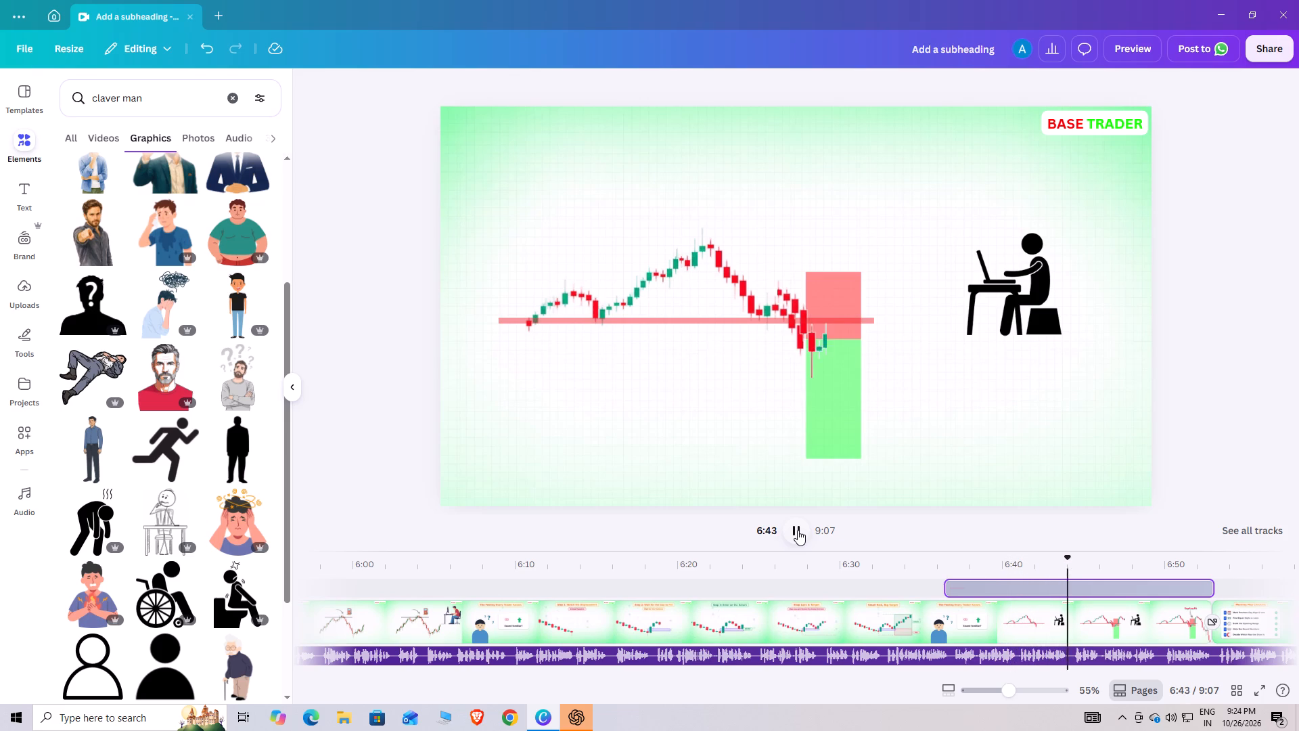
pyautogui.click(829, 336)
pyautogui.moveTo(824, 360); pyautogui.dragTo(825, 363)
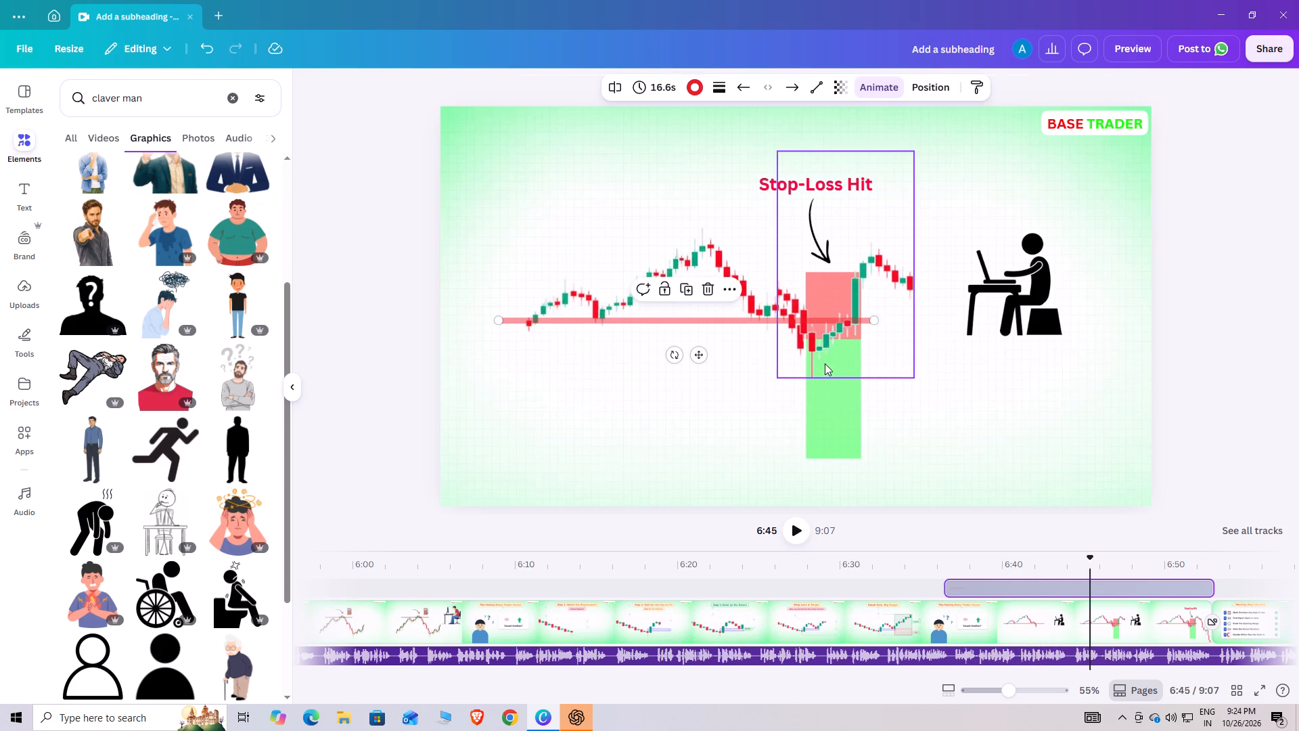
pyautogui.moveTo(825, 363); pyautogui.dragTo(821, 377)
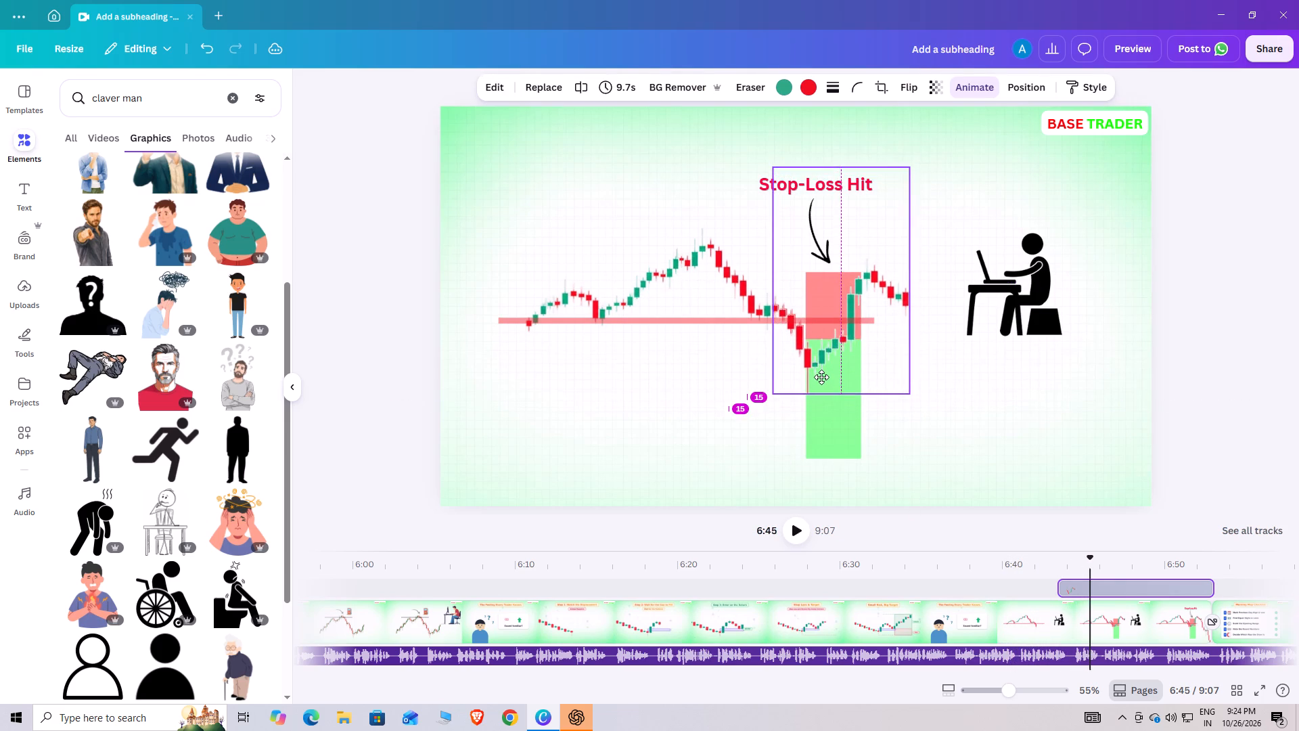
pyautogui.moveTo(821, 377); pyautogui.dragTo(822, 375)
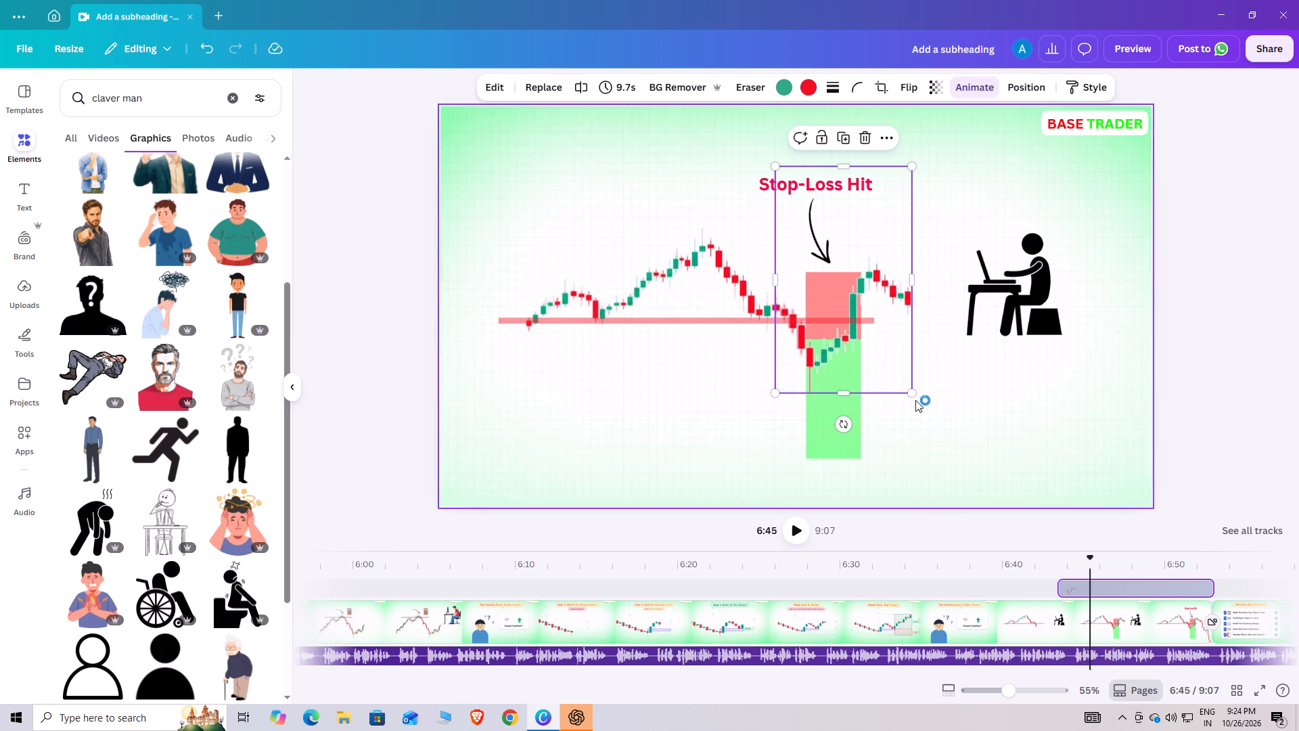
# Scale the second candlestick segment down proportionally and shift it beside the main chart's last red candle.
pyautogui.moveTo(911, 393); pyautogui.dragTo(870, 349)
pyautogui.moveTo(881, 344); pyautogui.dragTo(888, 353)
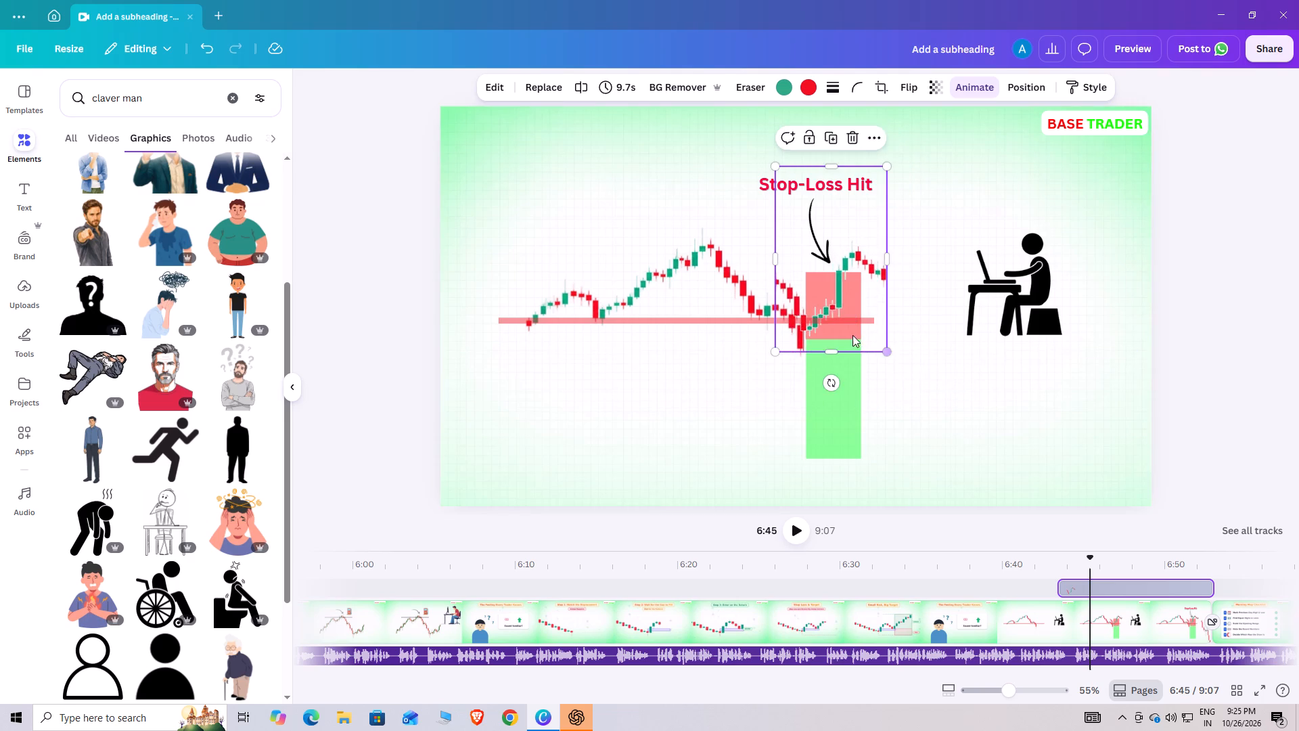
pyautogui.moveTo(846, 338); pyautogui.dragTo(808, 392)
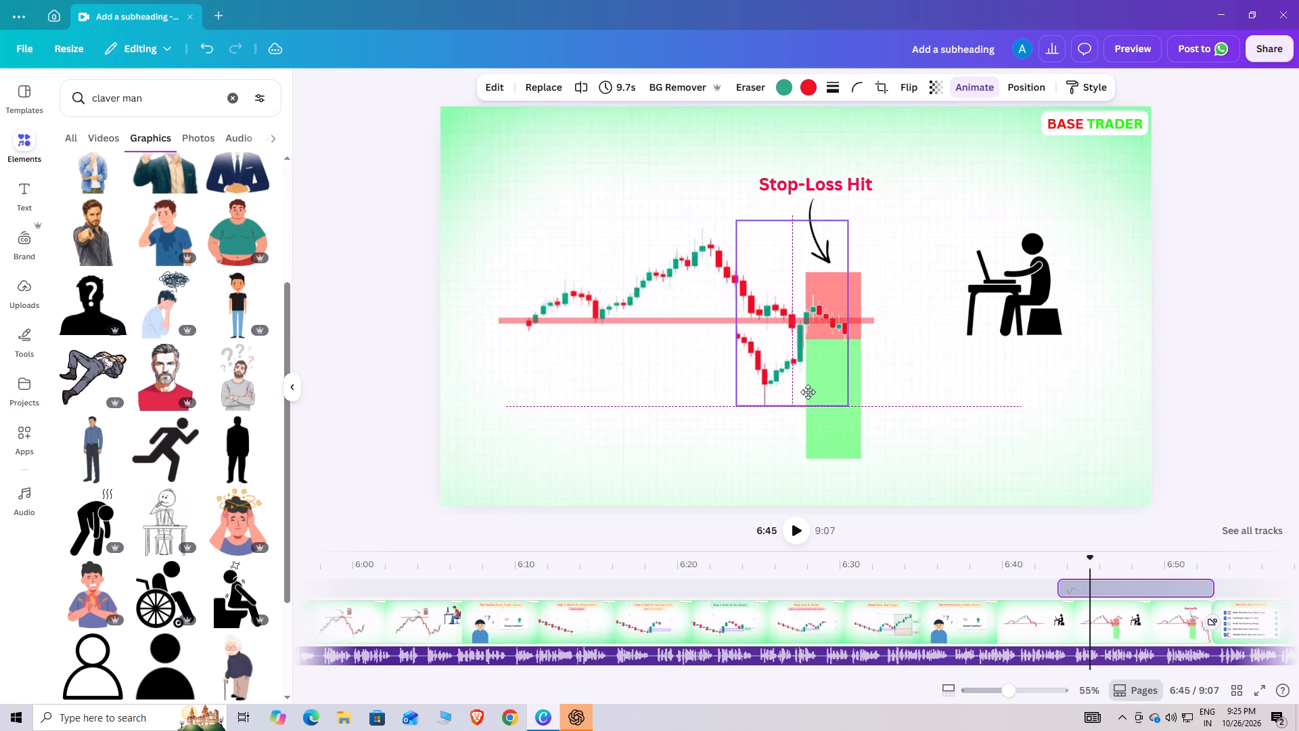
pyautogui.moveTo(808, 392); pyautogui.dragTo(850, 363)
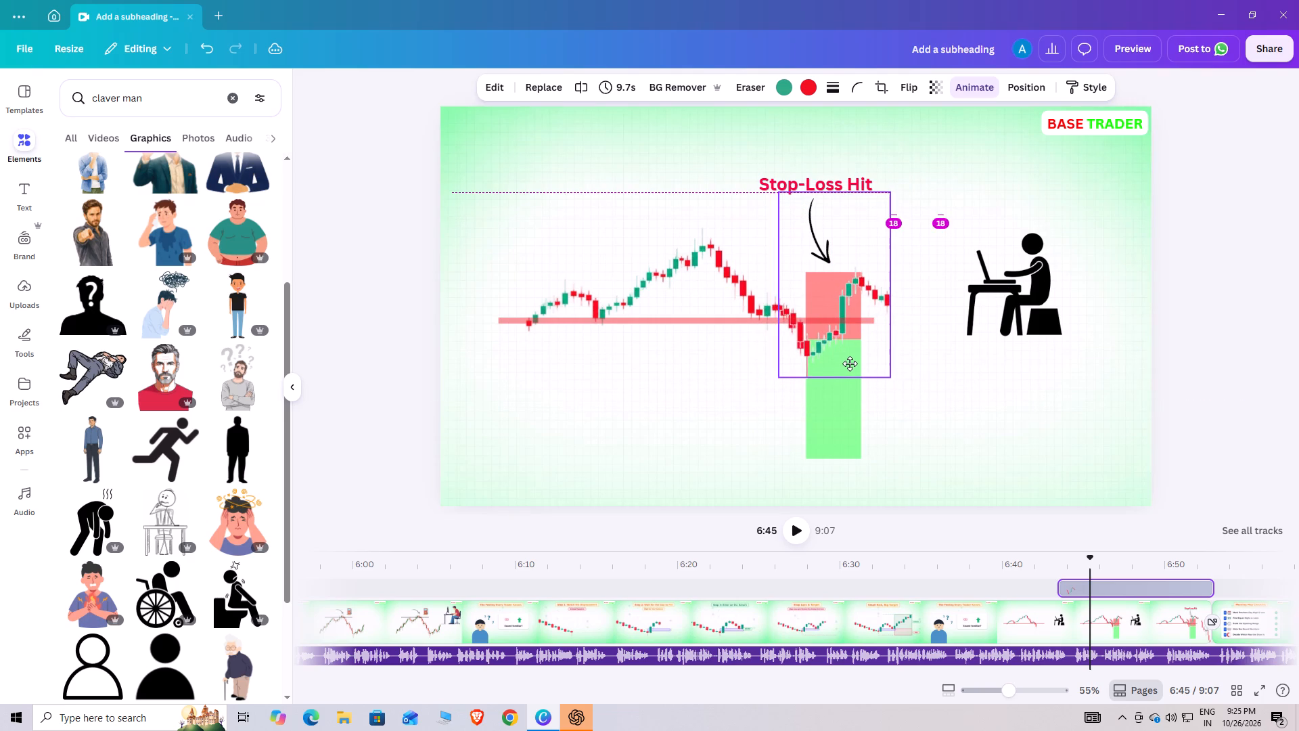
pyautogui.moveTo(850, 363); pyautogui.dragTo(860, 382)
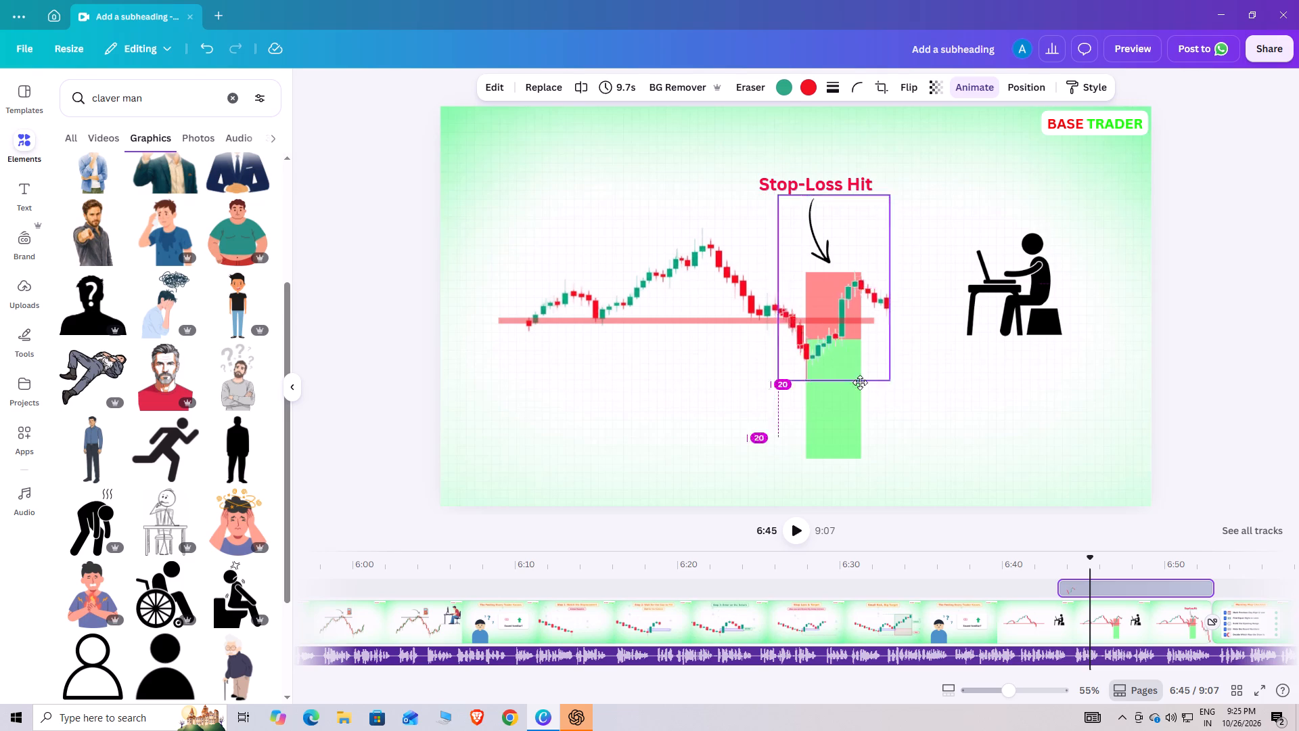
pyautogui.moveTo(860, 382); pyautogui.dragTo(878, 376)
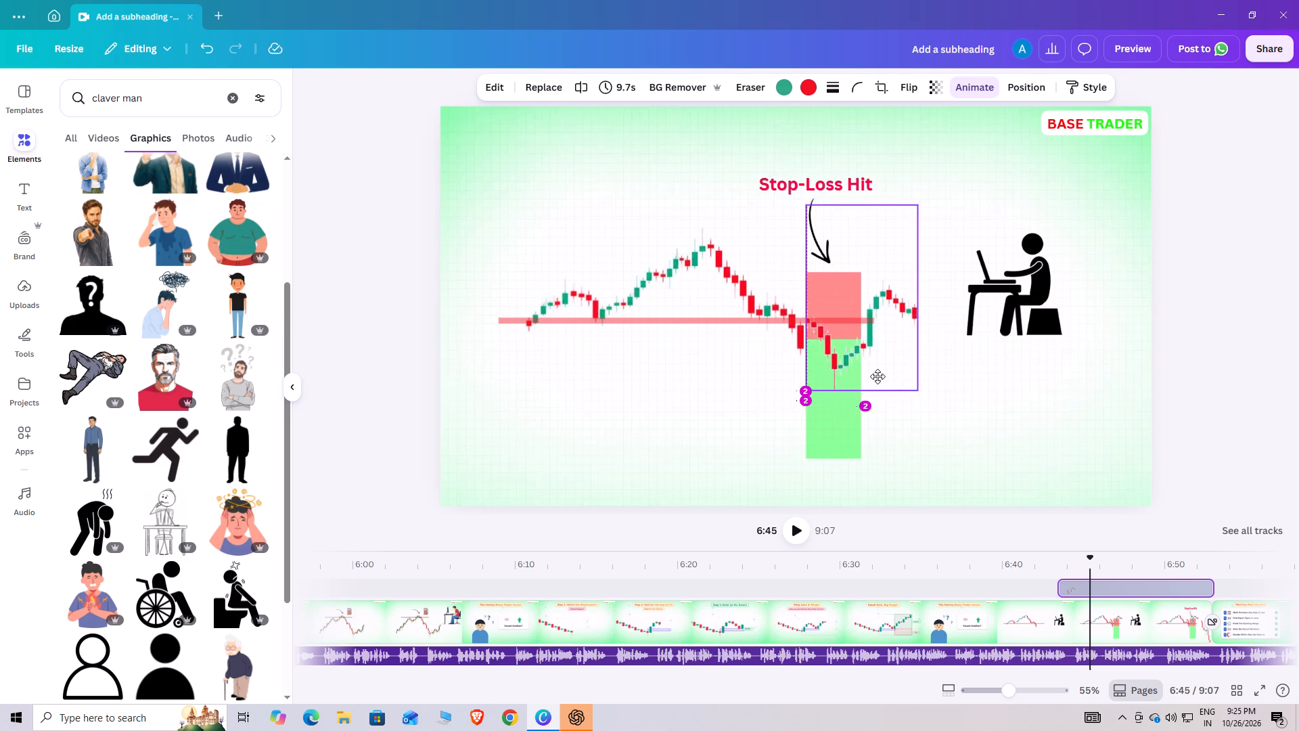
pyautogui.moveTo(878, 376); pyautogui.dragTo(876, 382)
# Crop the overlapping falling candles off the front of the second segment, repositioning it against the main chart's last candle between crops.
pyautogui.moveTo(806, 303); pyautogui.dragTo(820, 307)
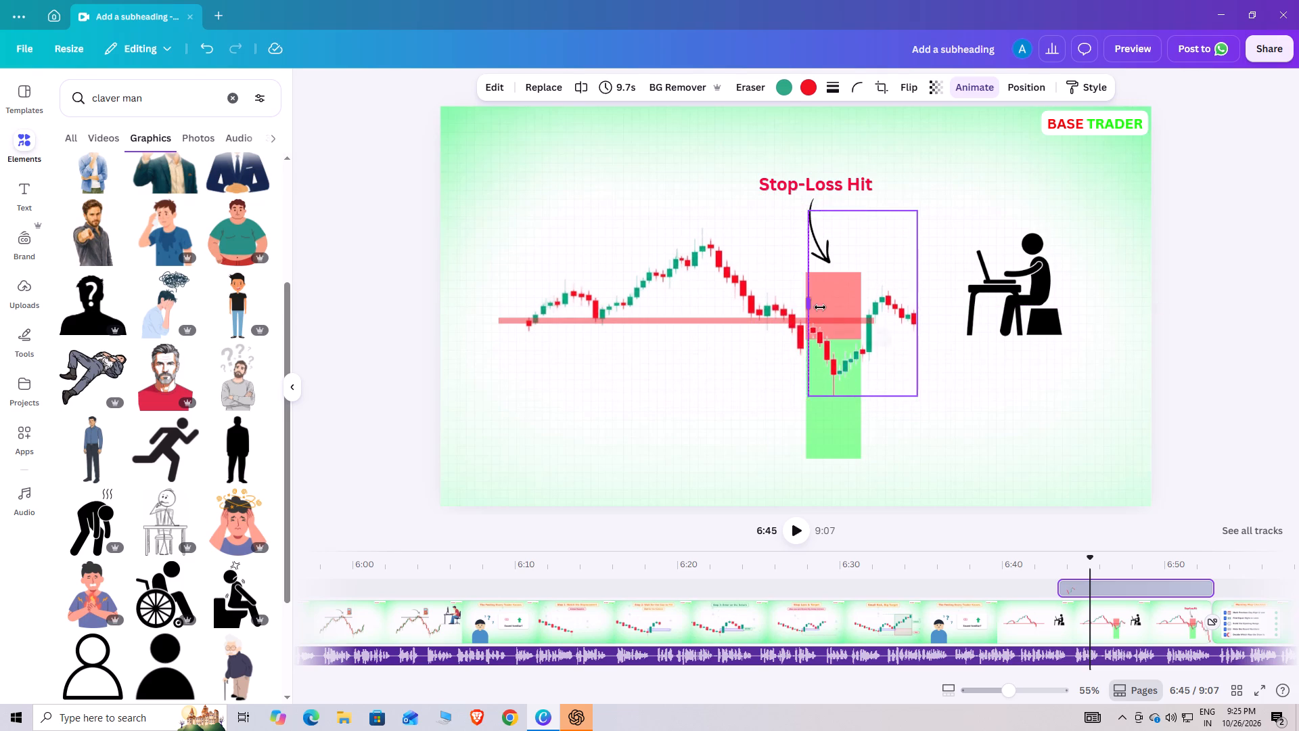
pyautogui.moveTo(820, 307); pyautogui.dragTo(826, 317)
pyautogui.moveTo(849, 370); pyautogui.dragTo(848, 370)
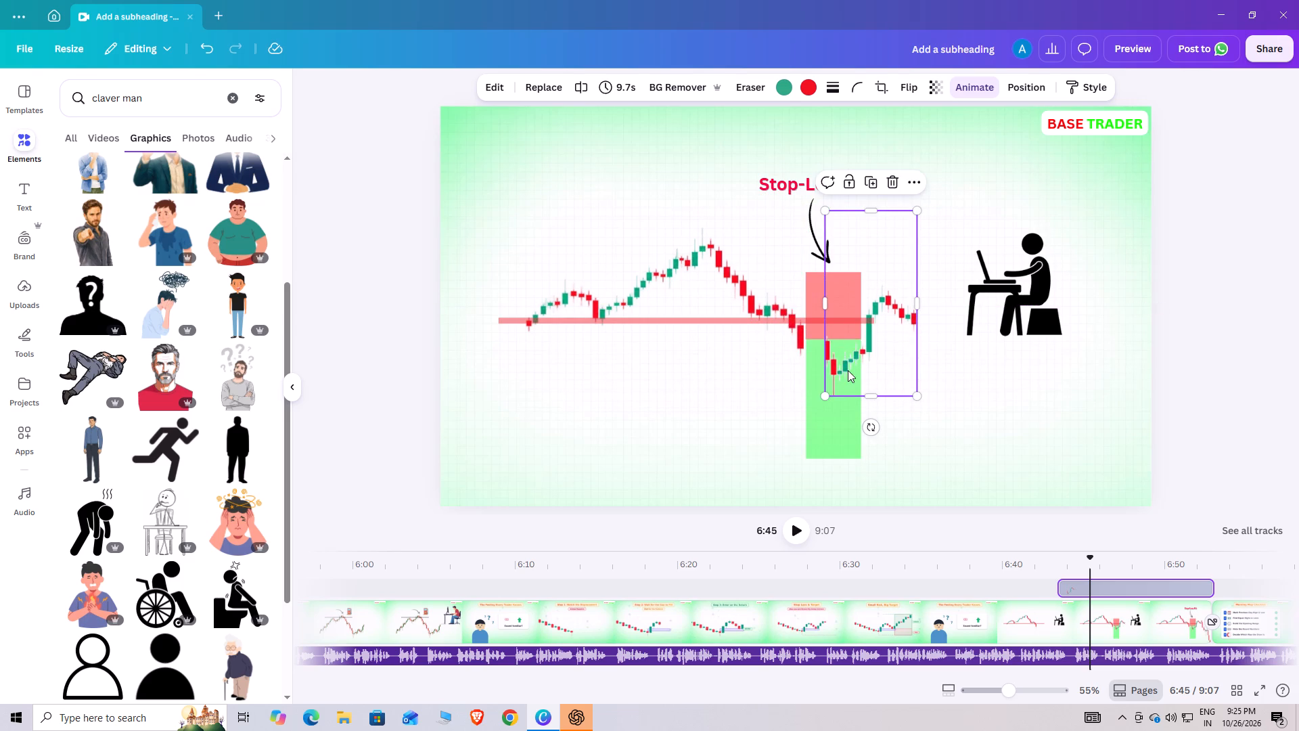
pyautogui.moveTo(848, 370); pyautogui.dragTo(817, 347)
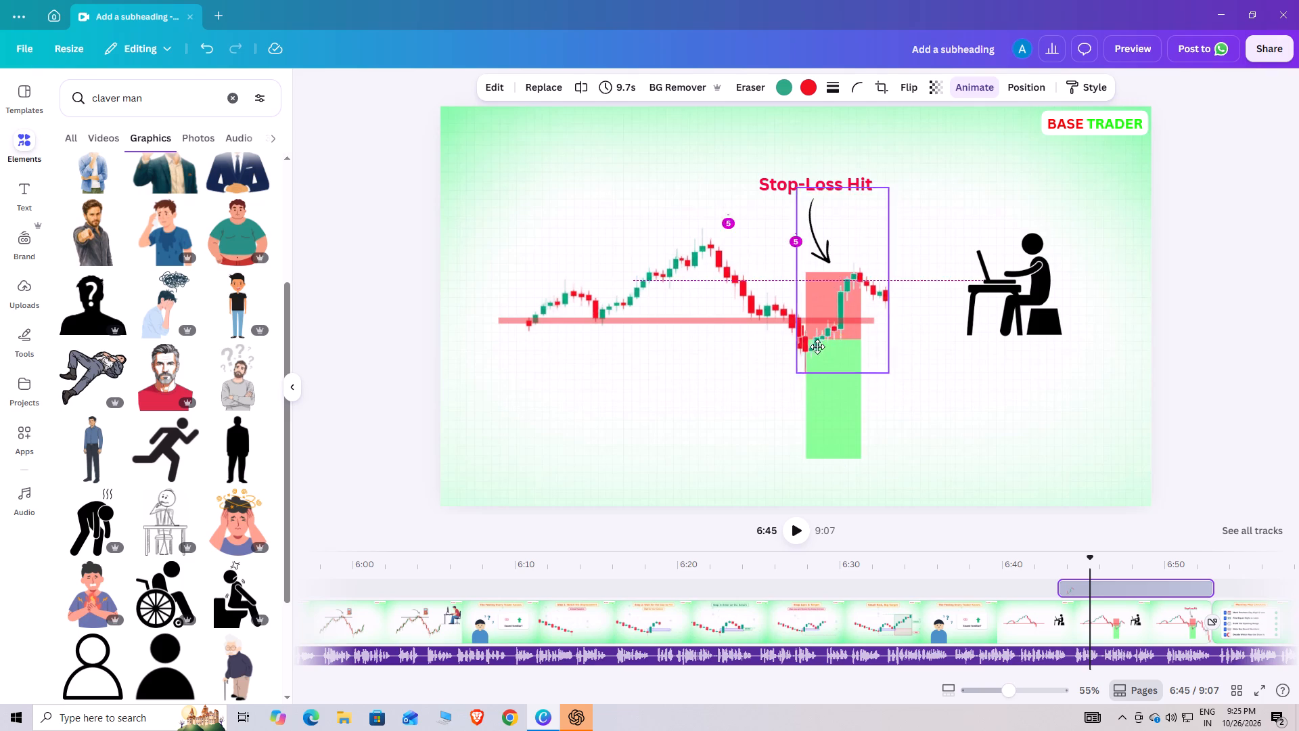
pyautogui.moveTo(817, 347); pyautogui.dragTo(813, 344)
pyautogui.moveTo(790, 285); pyautogui.dragTo(802, 290)
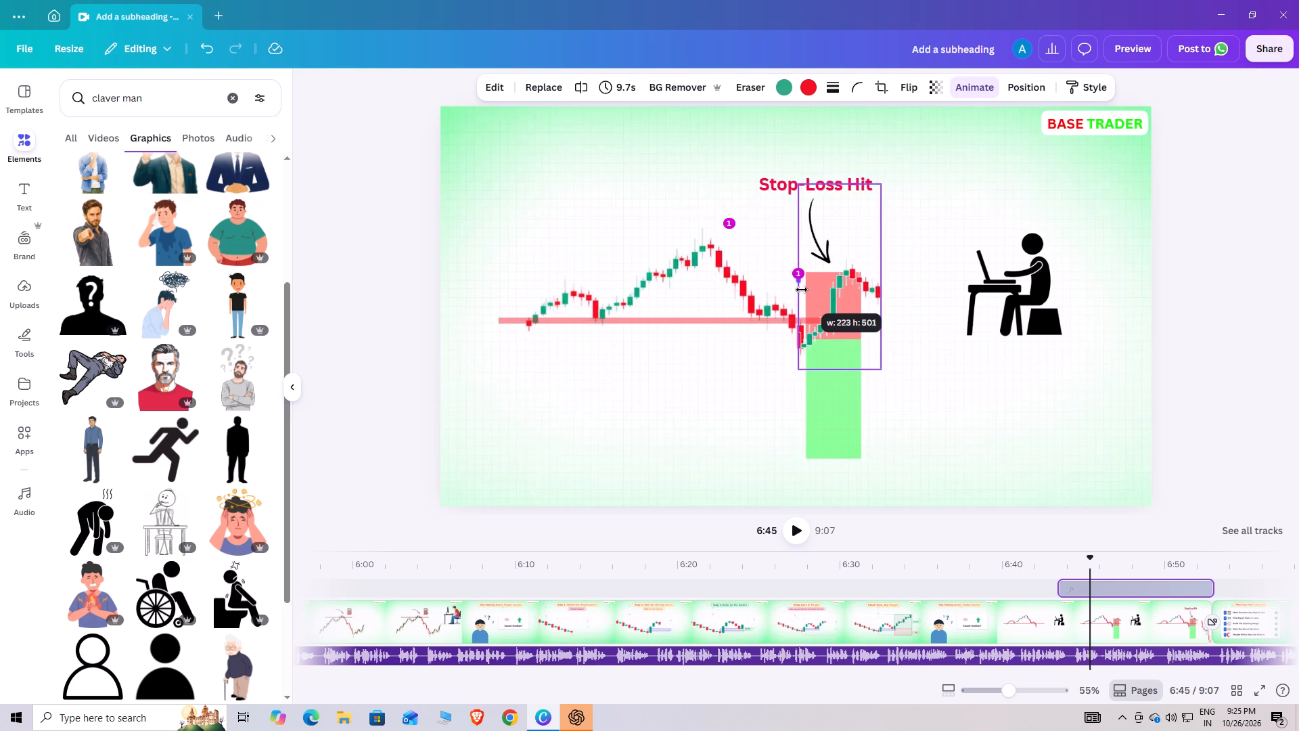
pyautogui.moveTo(802, 290); pyautogui.dragTo(803, 291)
# Place the cropped segment directly after the main chart's last red candle so the rebound continues from the low.
pyautogui.moveTo(821, 344); pyautogui.dragTo(831, 351)
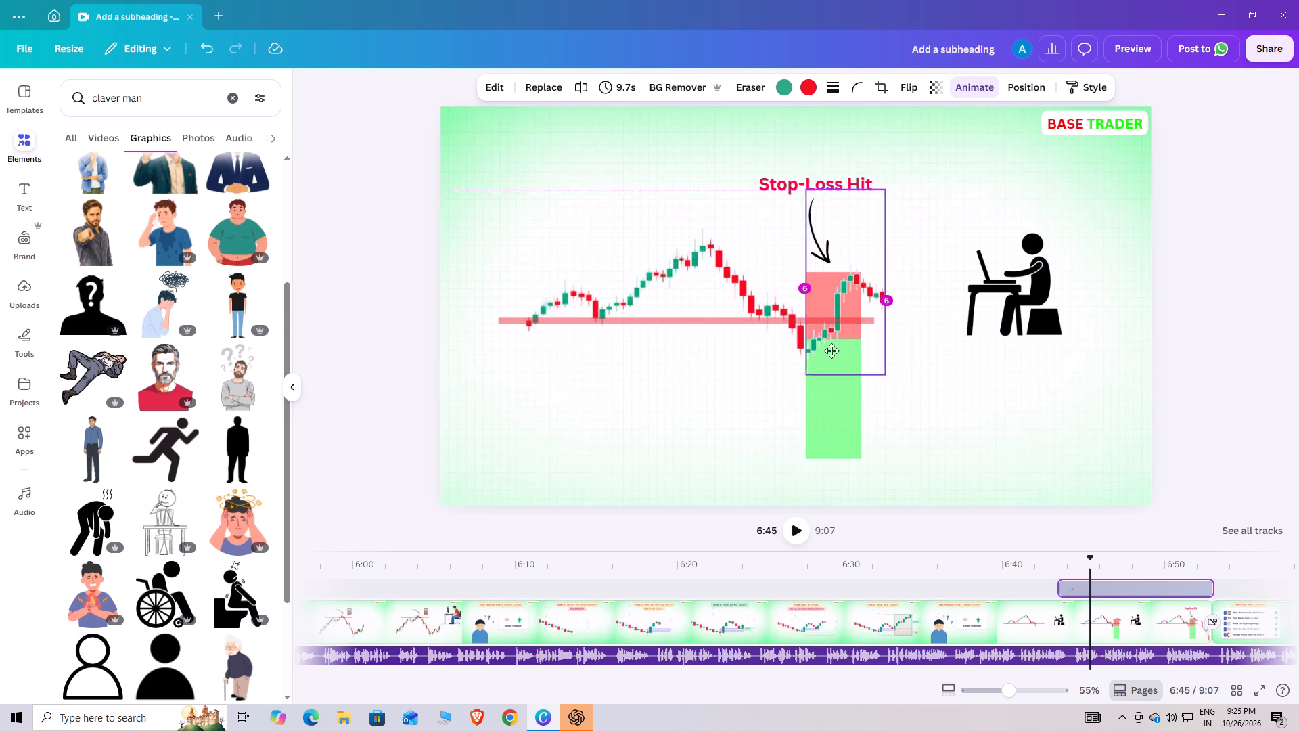
pyautogui.moveTo(831, 351); pyautogui.dragTo(827, 349)
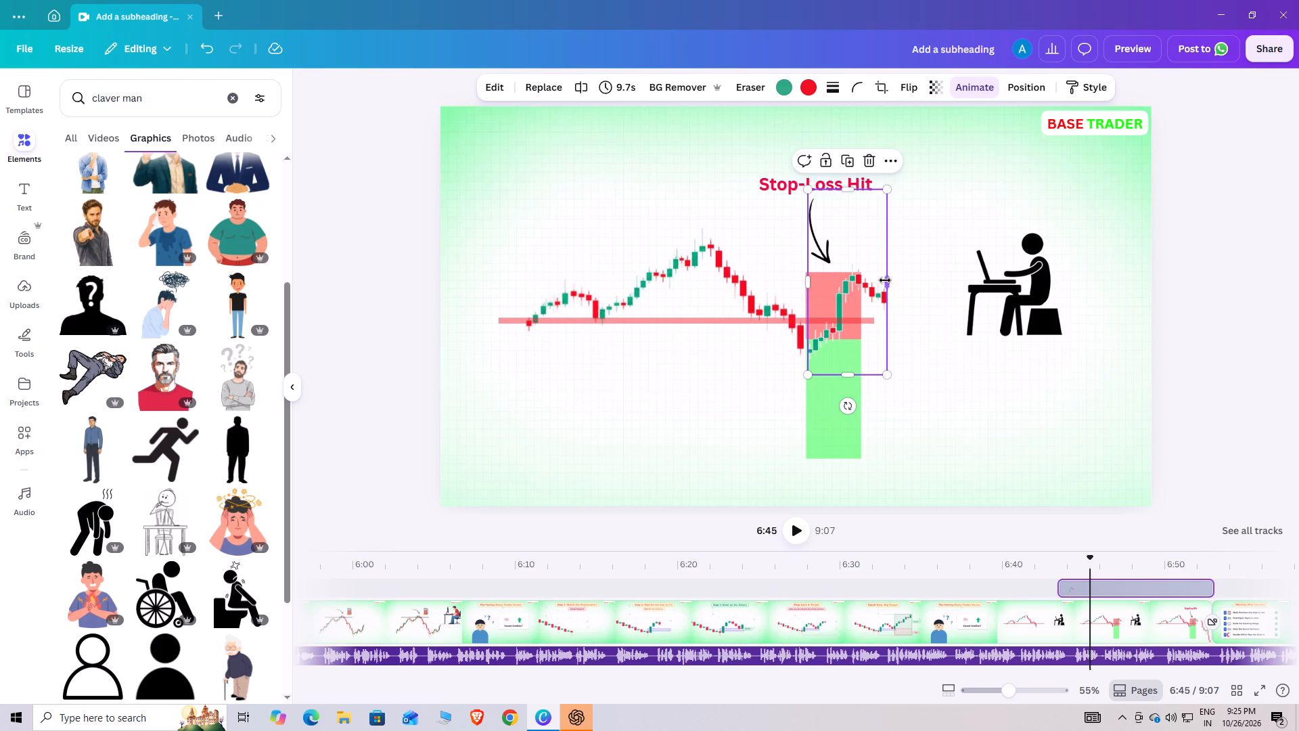
pyautogui.click(828, 307)
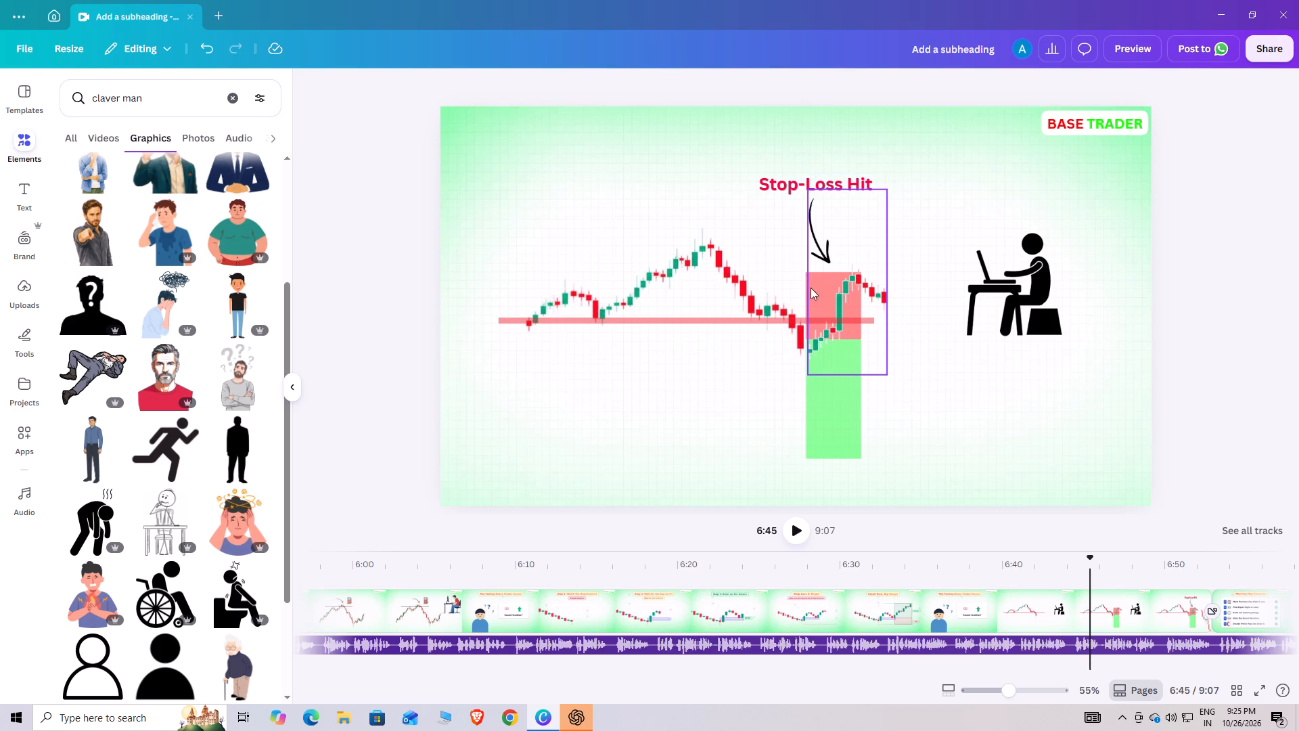
pyautogui.click(396, 357)
pyautogui.click(831, 331)
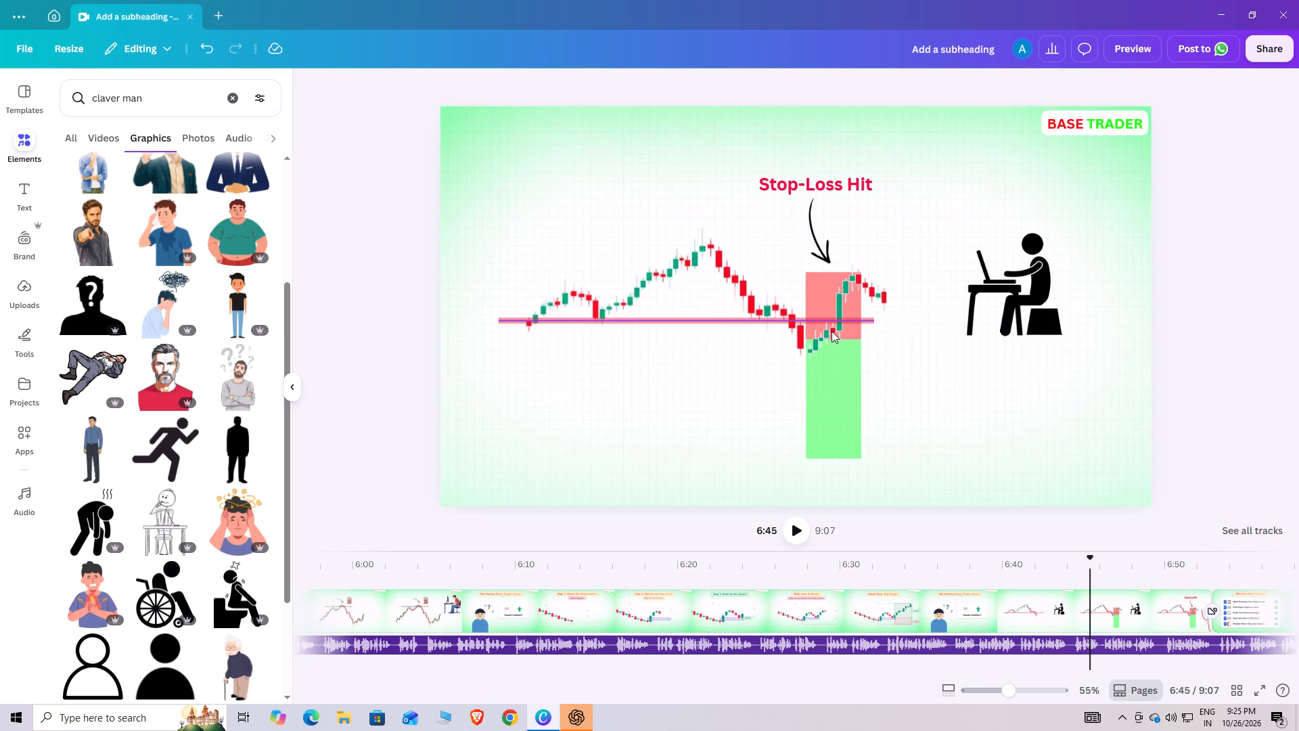
# Readjust the rebound segment's front crop to restore one red candle, and move it up over the main chart's last red candle.
pyautogui.click(820, 363)
pyautogui.moveTo(808, 292); pyautogui.dragTo(803, 294)
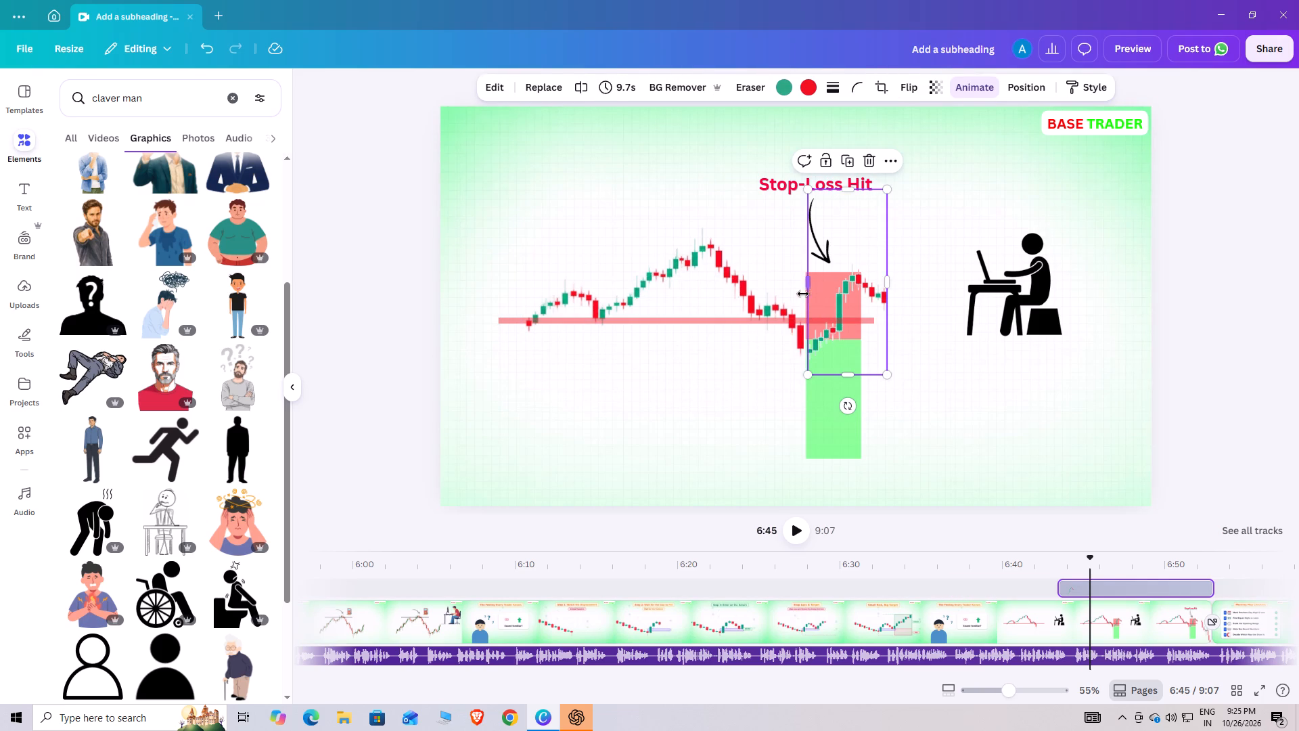
pyautogui.moveTo(803, 294); pyautogui.dragTo(791, 296)
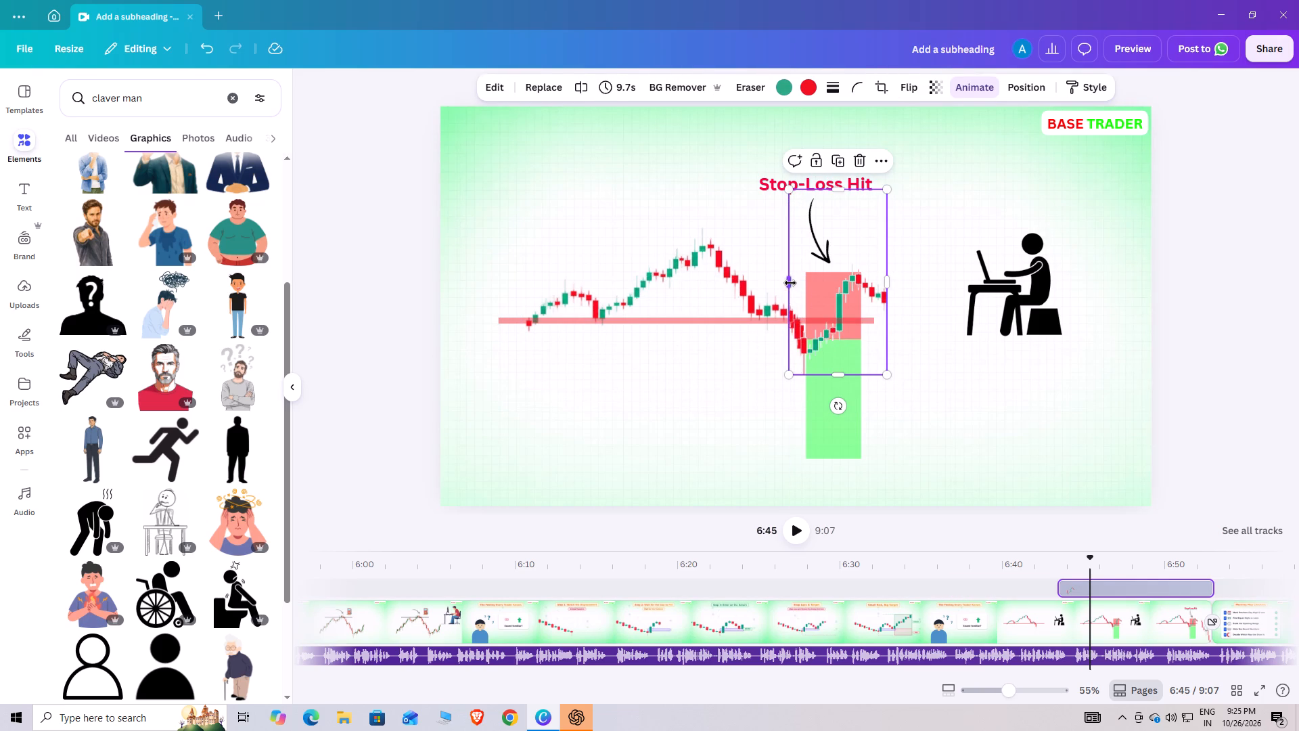
pyautogui.moveTo(790, 283); pyautogui.dragTo(802, 295)
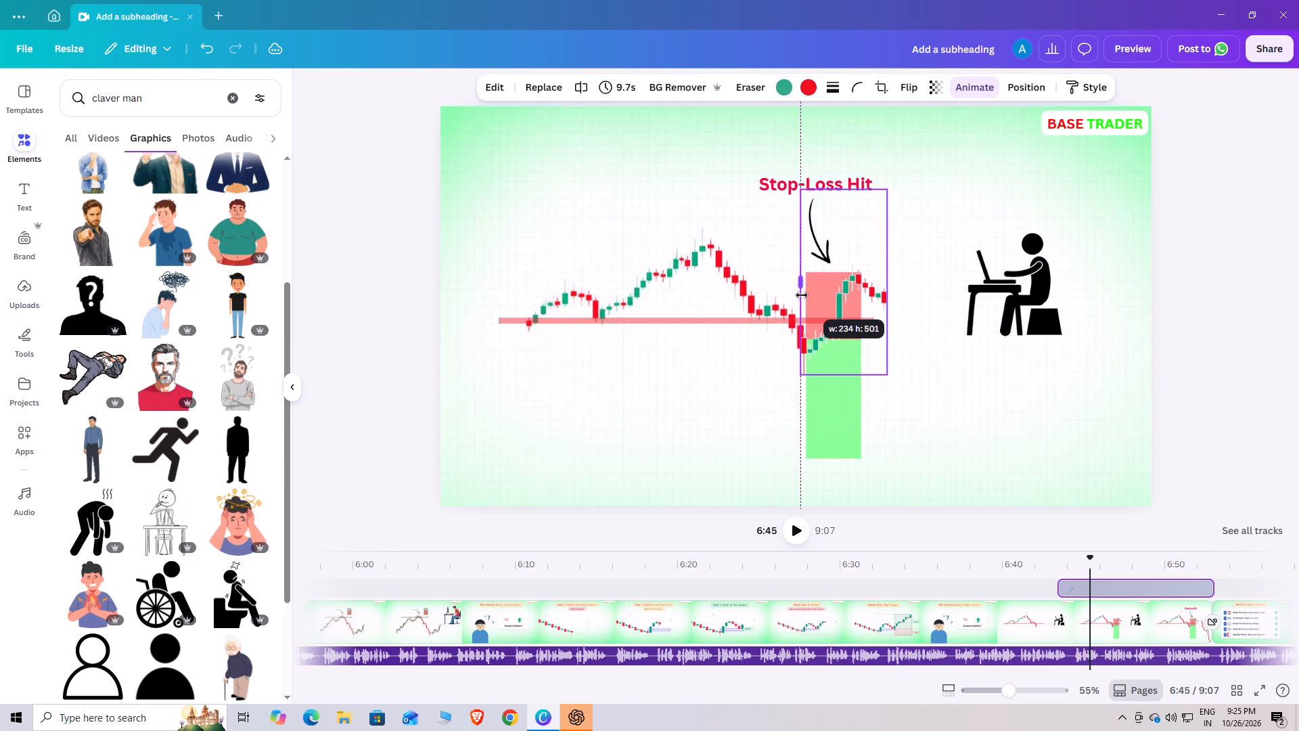
pyautogui.moveTo(802, 295); pyautogui.dragTo(801, 295)
pyautogui.click(404, 320)
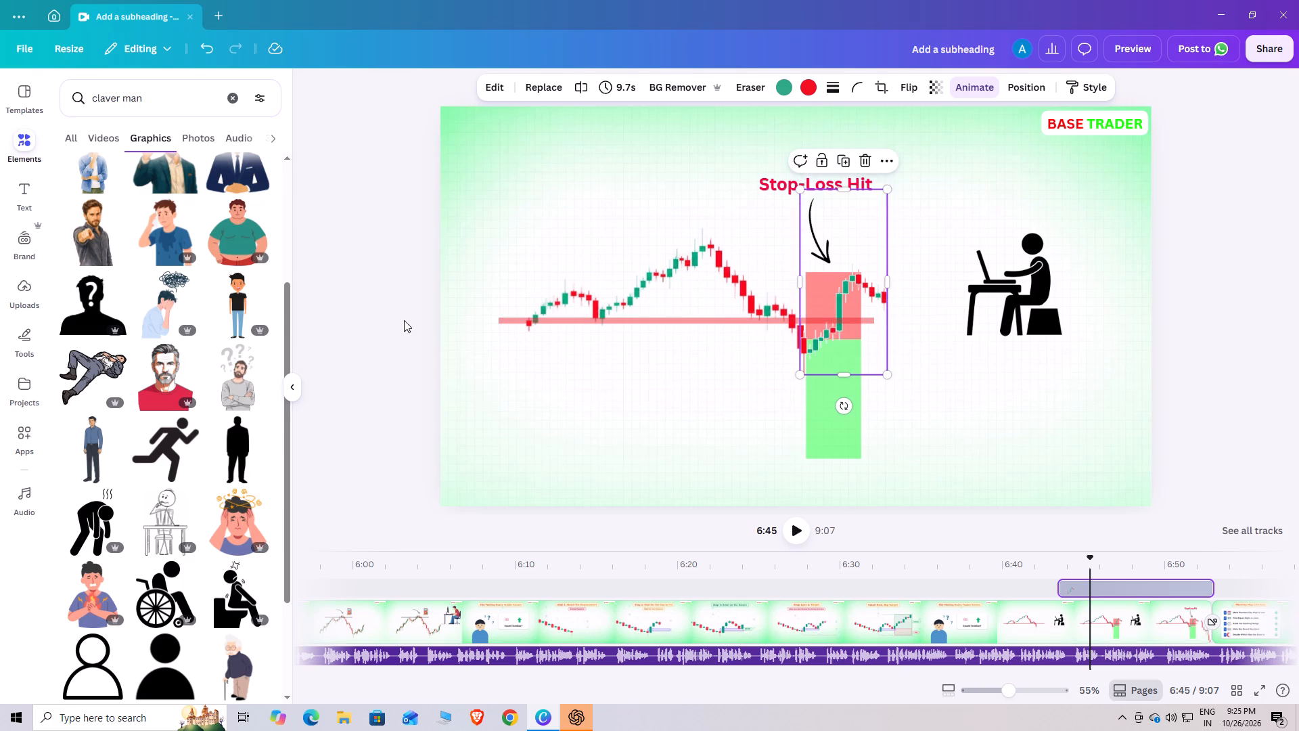
pyautogui.moveTo(830, 337); pyautogui.dragTo(830, 327)
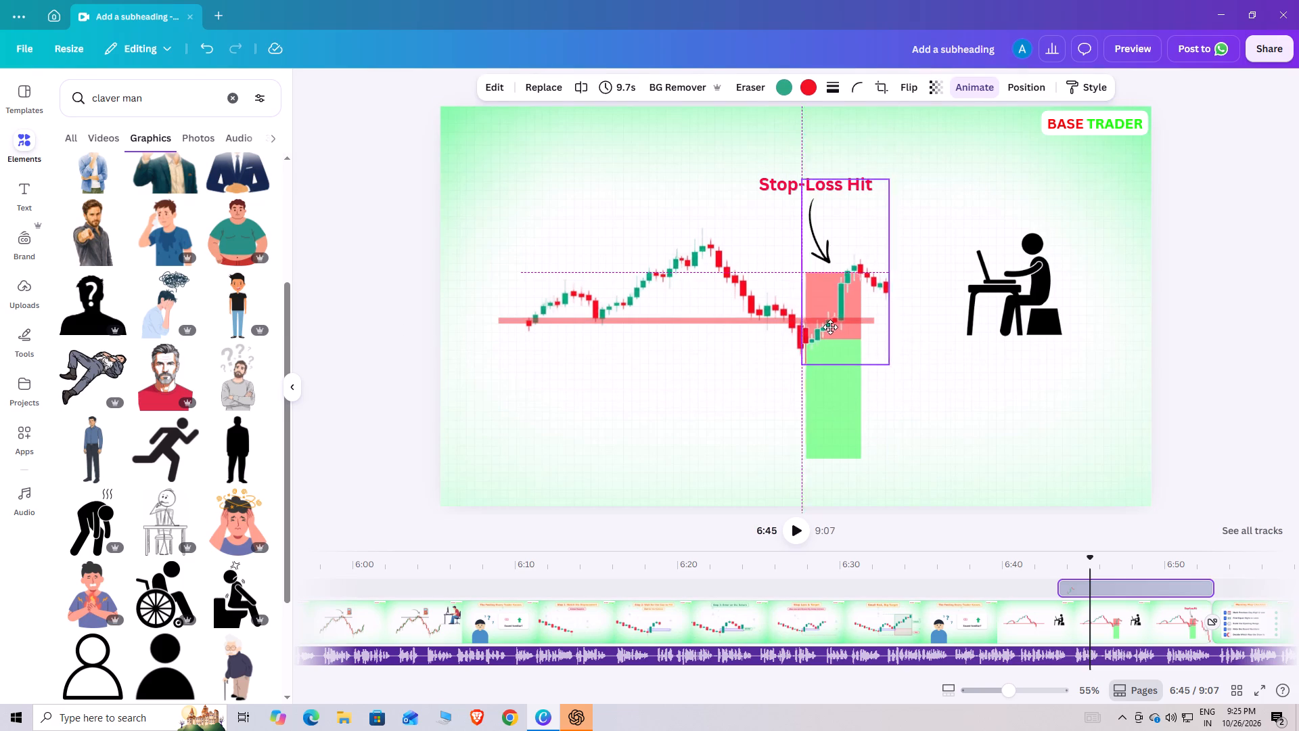
pyautogui.moveTo(830, 327); pyautogui.dragTo(827, 327)
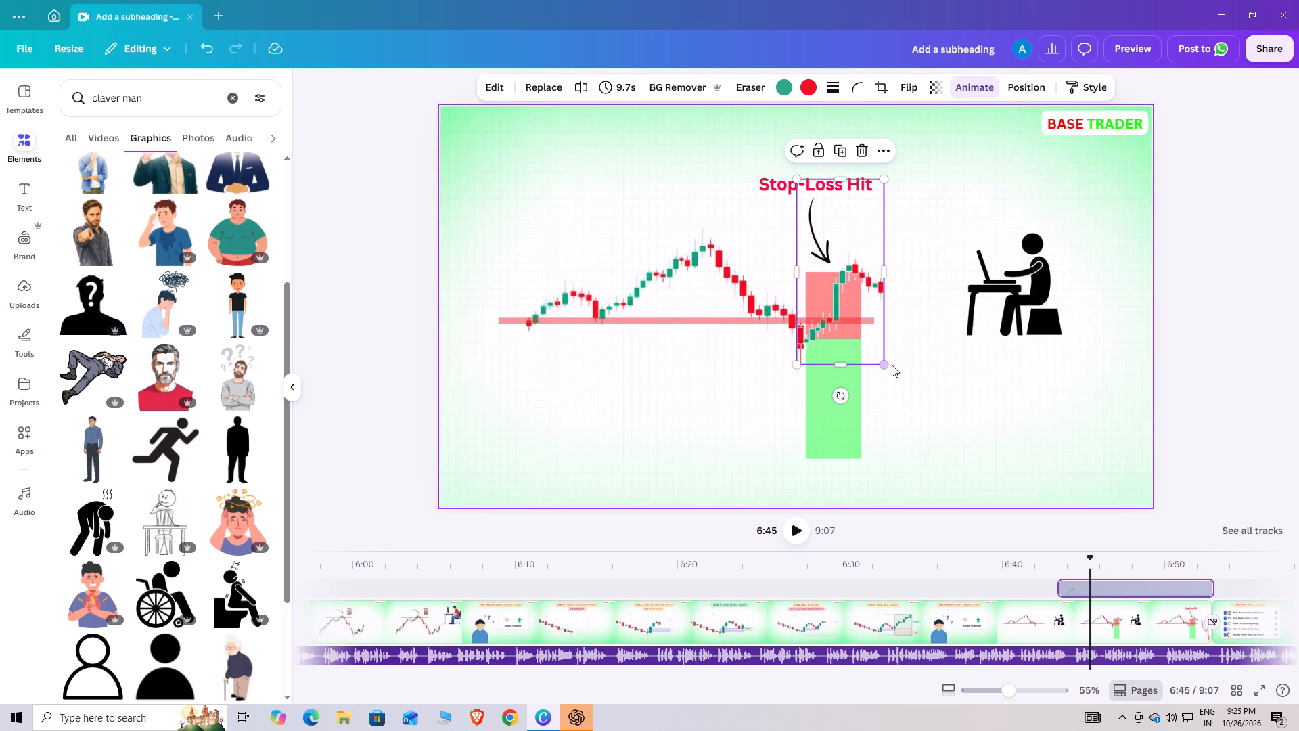
# Enlarge the rebound candlestick segment proportionally so its candles match the scale of the main chart.
pyautogui.moveTo(892, 363); pyautogui.dragTo(901, 378)
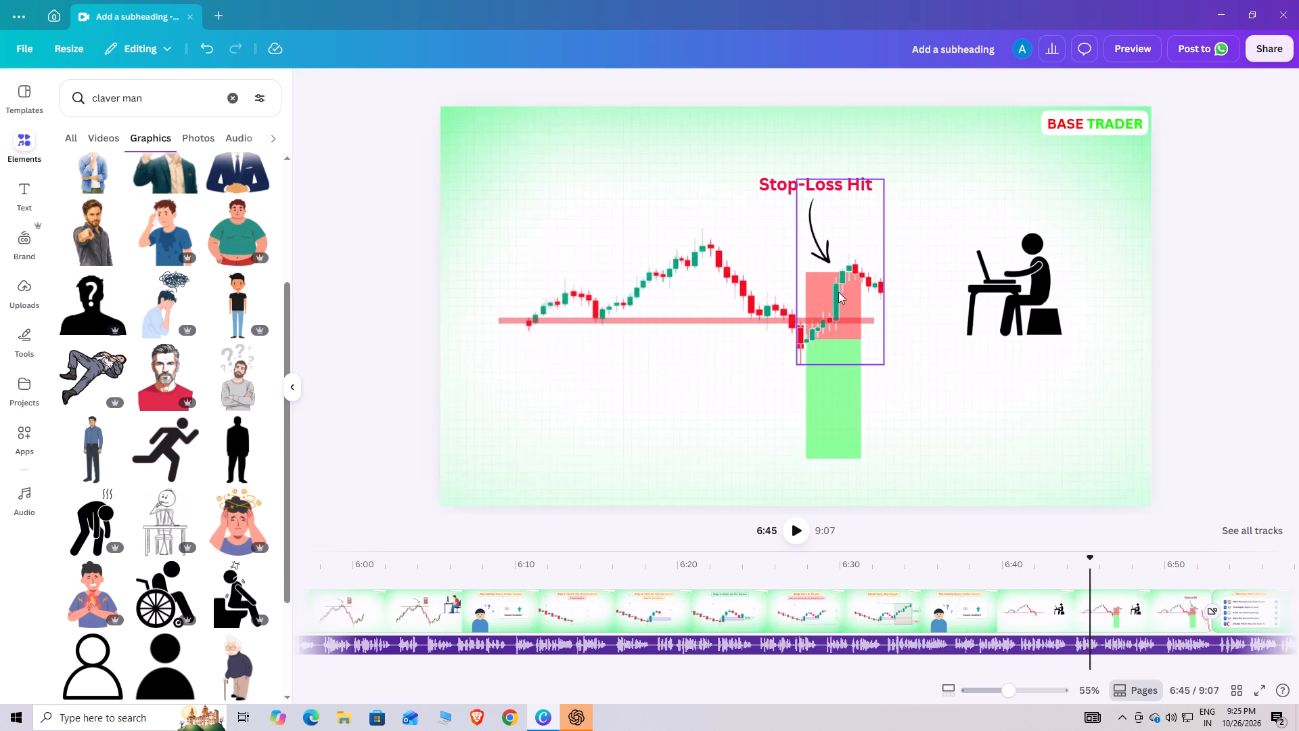
pyautogui.click(856, 284)
pyautogui.moveTo(886, 367); pyautogui.dragTo(901, 380)
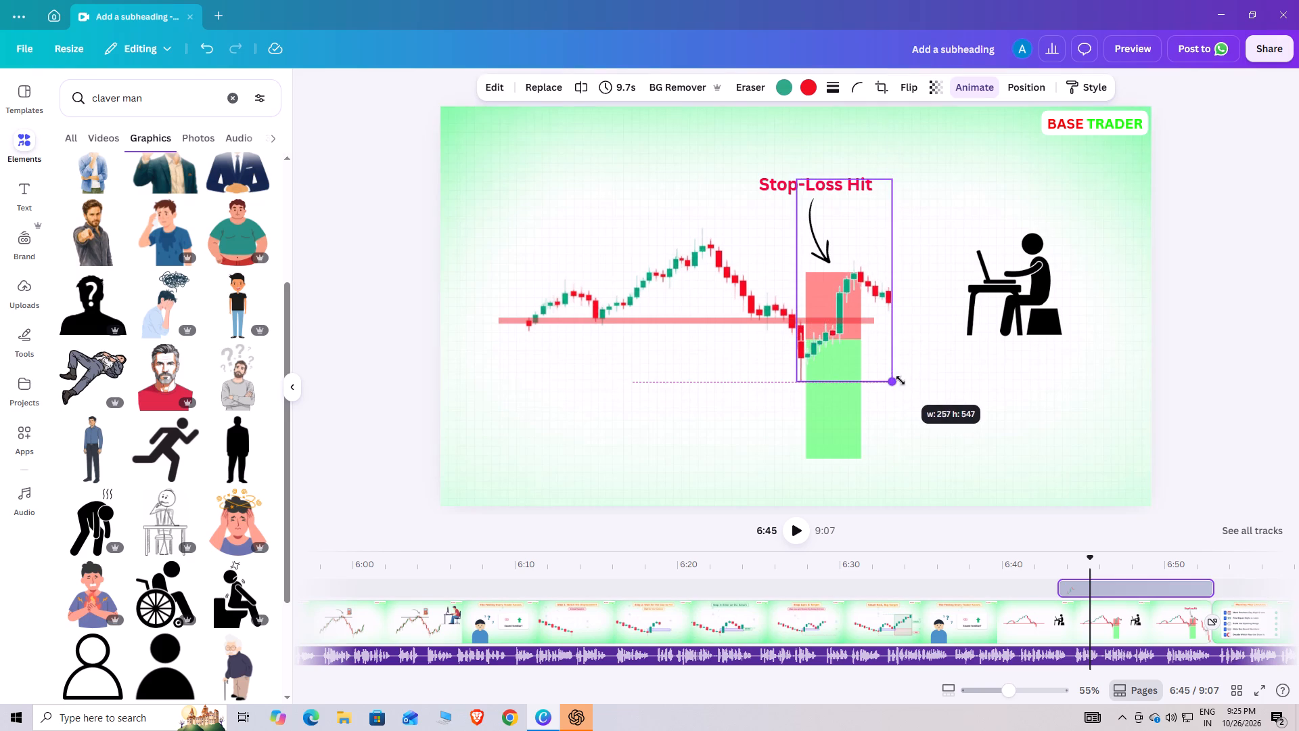
pyautogui.moveTo(901, 380); pyautogui.dragTo(902, 384)
pyautogui.click(902, 384)
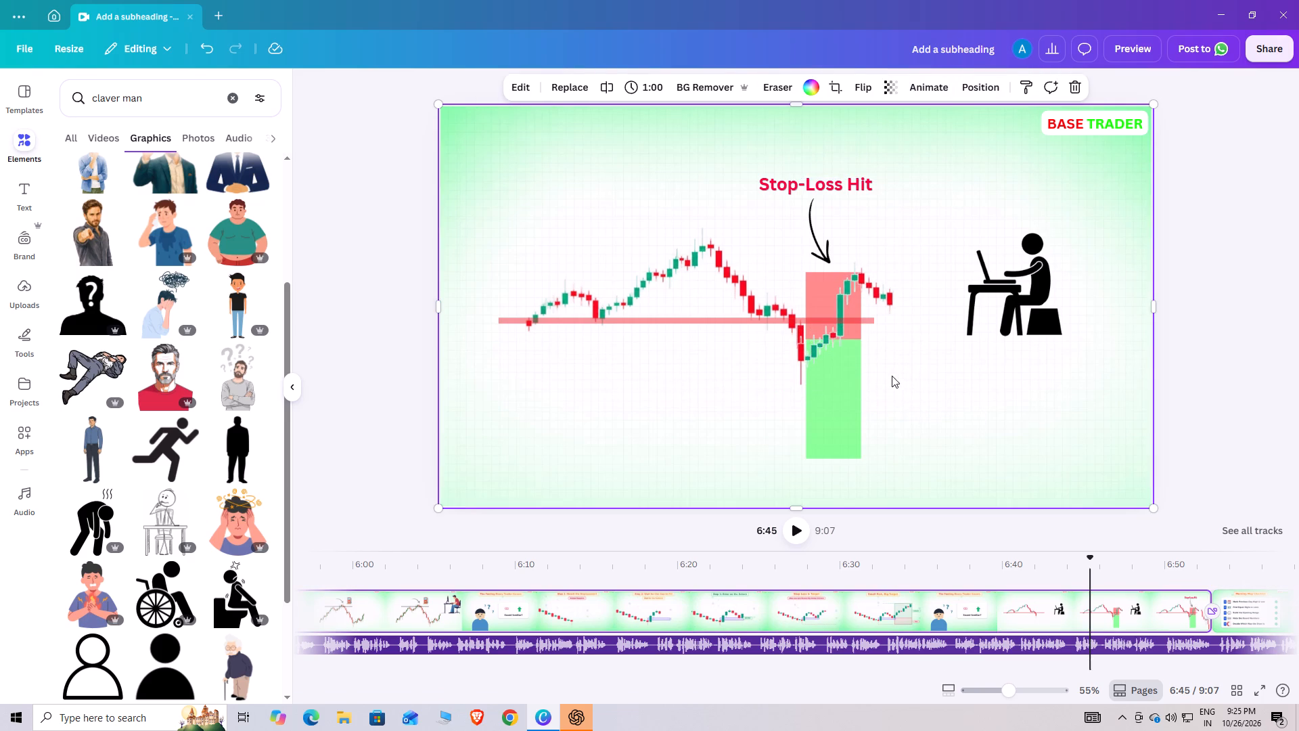
pyautogui.click(878, 359)
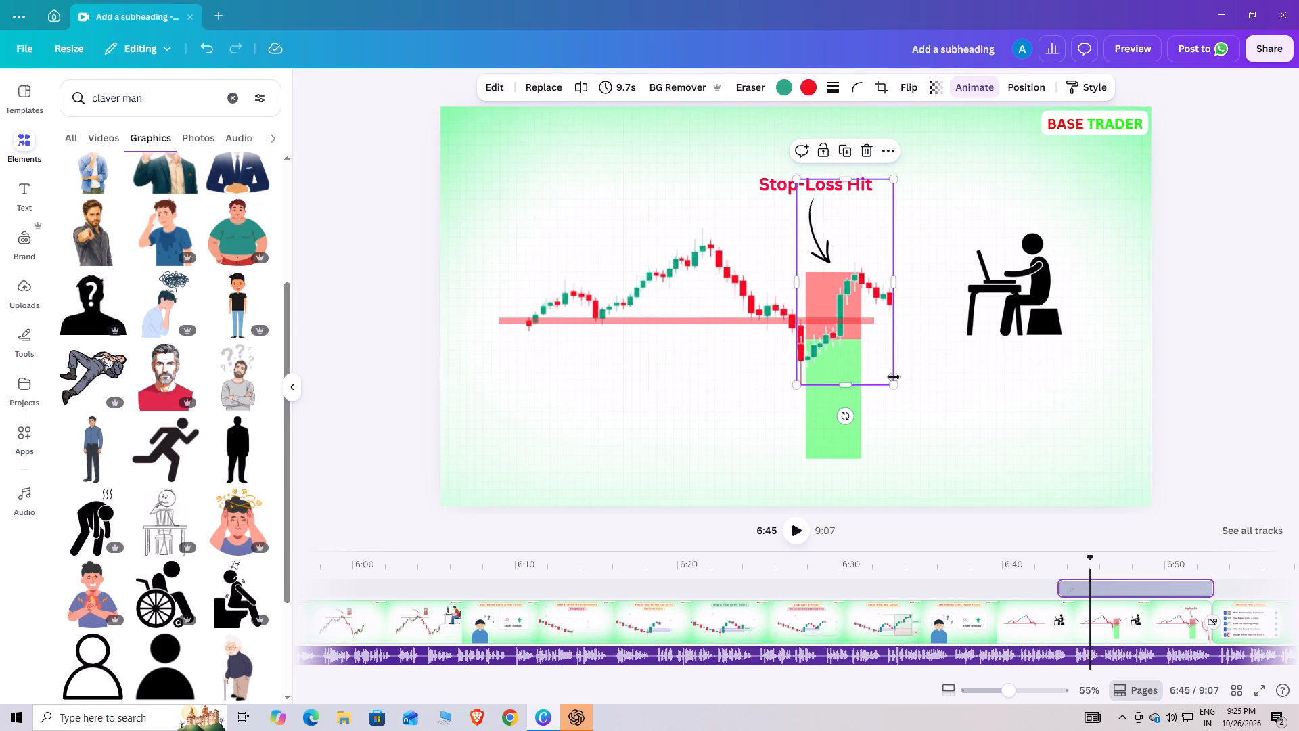
pyautogui.moveTo(894, 386); pyautogui.dragTo(913, 418)
# Move the enlarged rebound segment up to the main chart's low and crop the duplicate red candle off its front.
pyautogui.moveTo(872, 401); pyautogui.dragTo(871, 366)
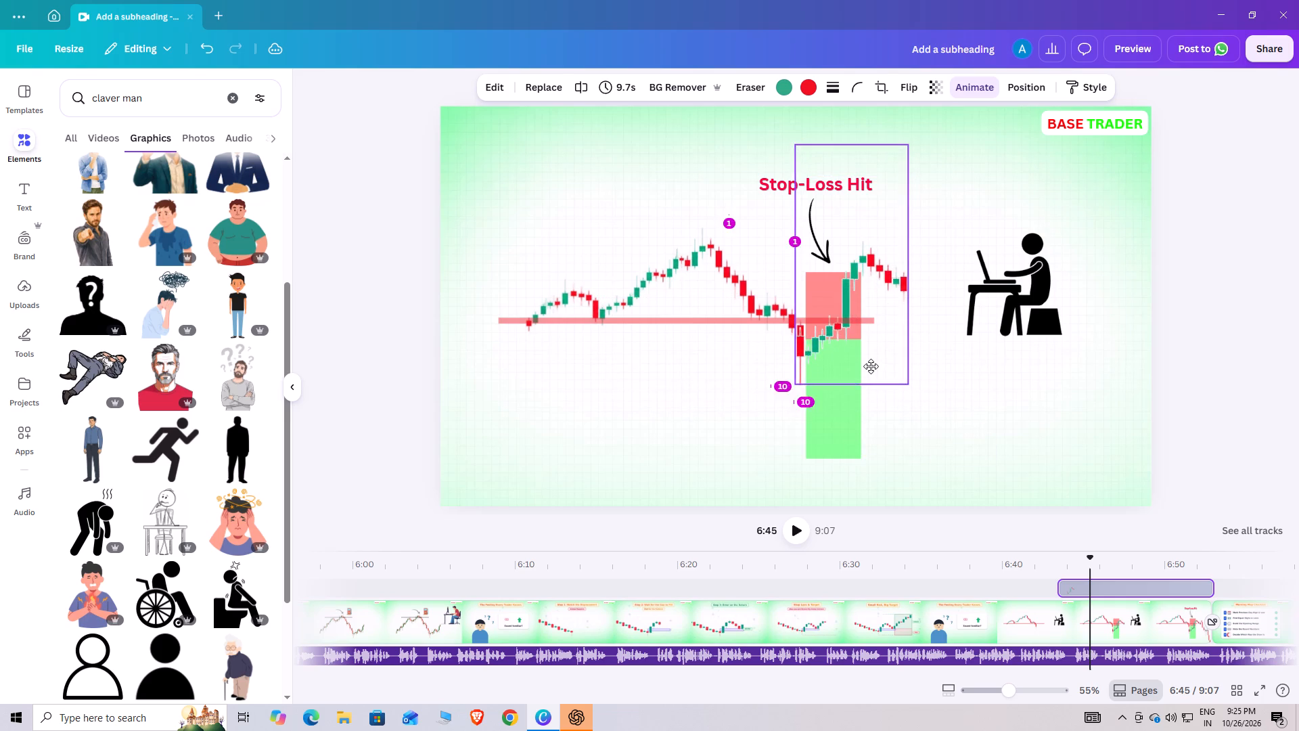
pyautogui.moveTo(871, 366); pyautogui.dragTo(871, 356)
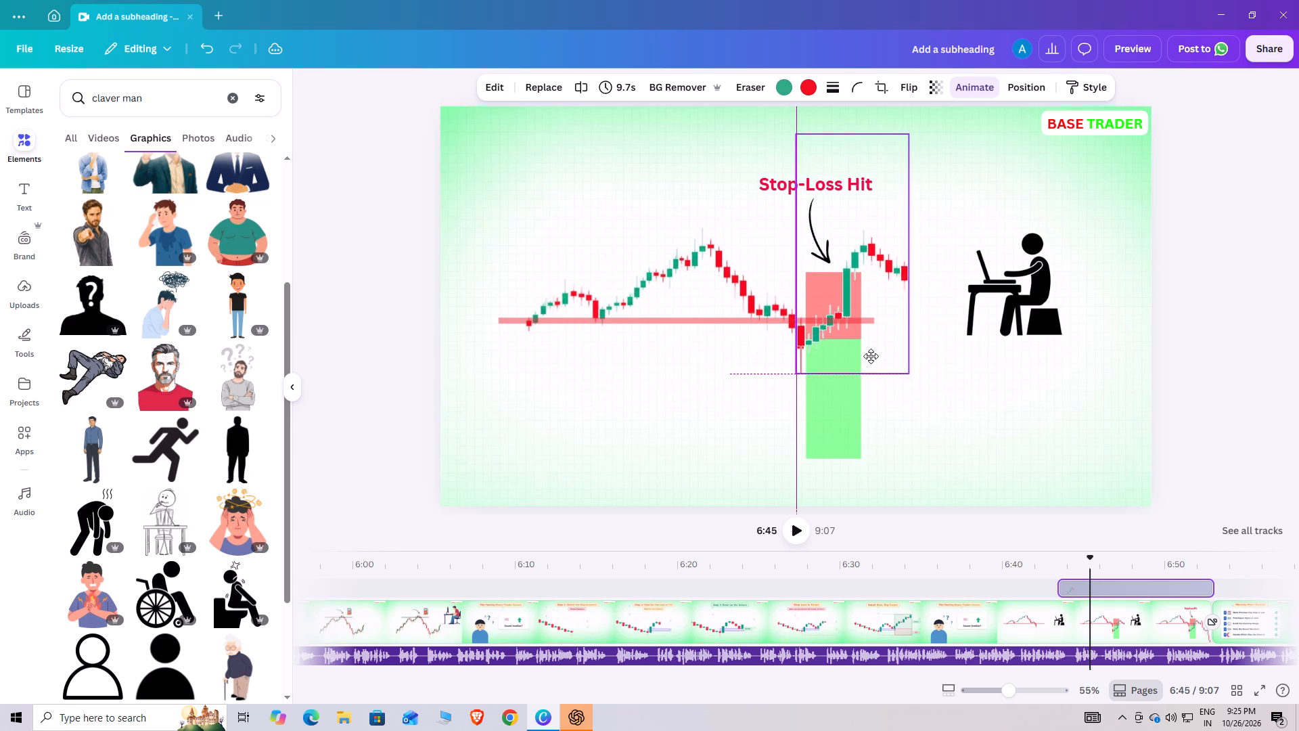
pyautogui.moveTo(871, 356); pyautogui.dragTo(870, 357)
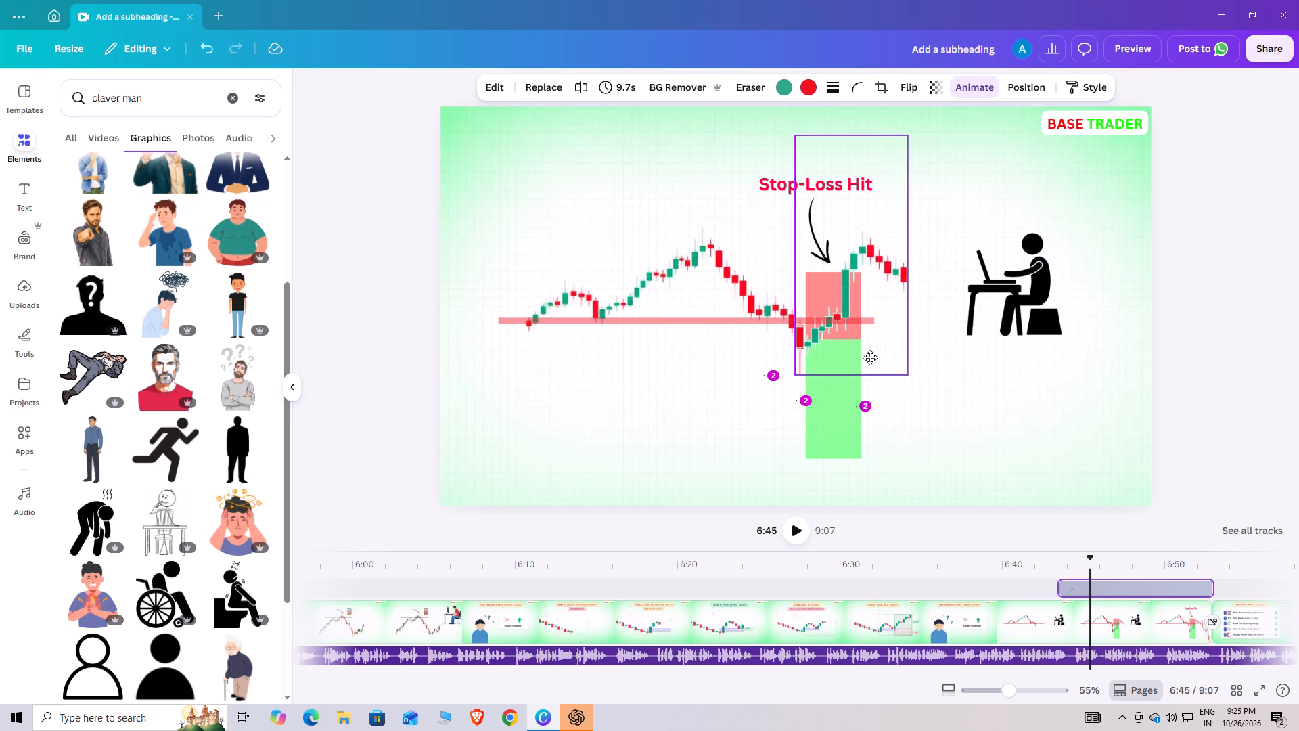
pyautogui.moveTo(870, 357); pyautogui.dragTo(871, 356)
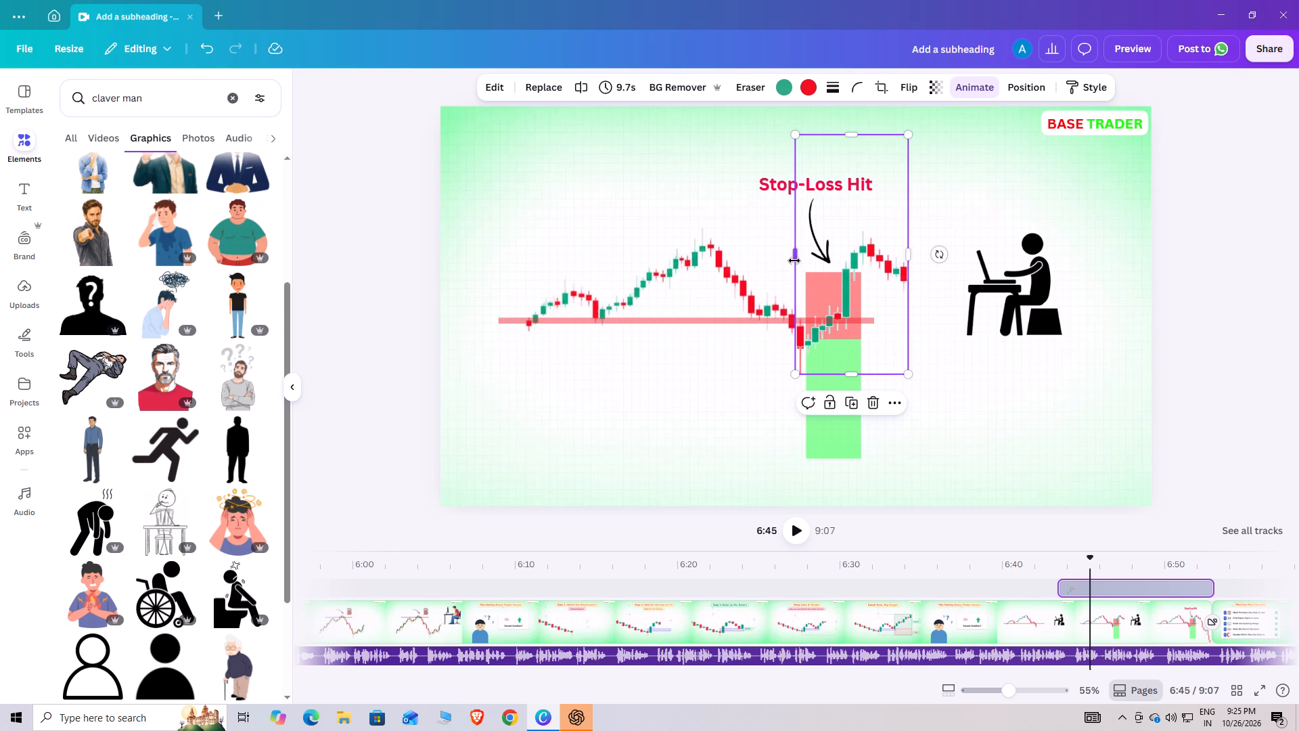
pyautogui.moveTo(794, 261); pyautogui.dragTo(802, 262)
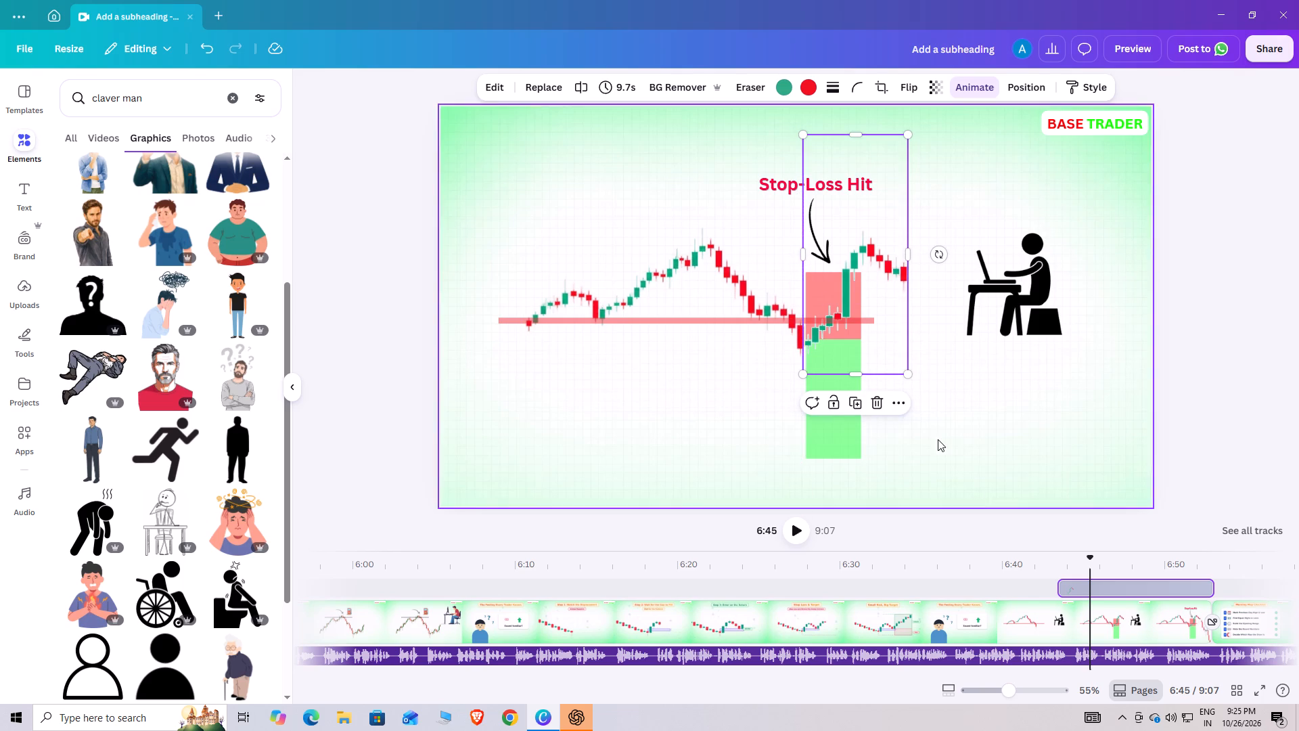
# At 6:49, move the falling candlestick segment up to join the last red candle of the rebound segment.
pyautogui.click(1093, 560)
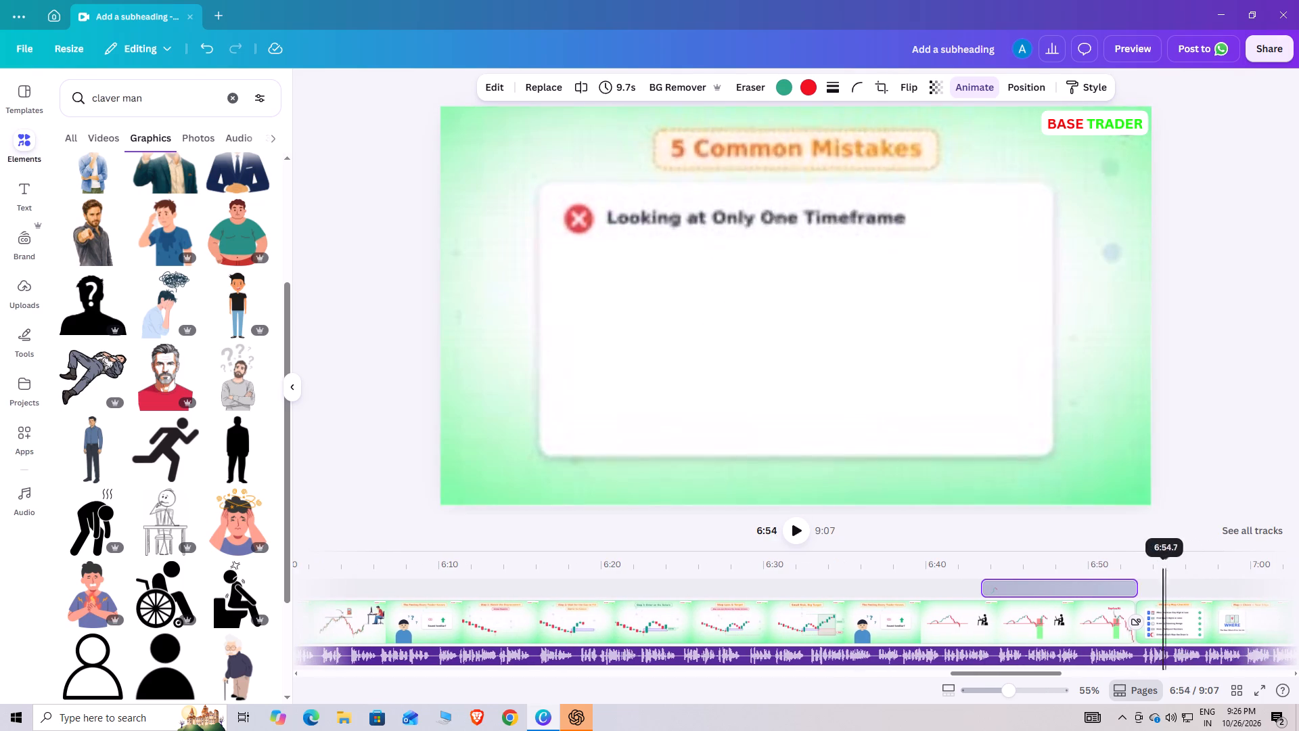
pyautogui.click(965, 402)
pyautogui.moveTo(964, 401); pyautogui.dragTo(963, 399)
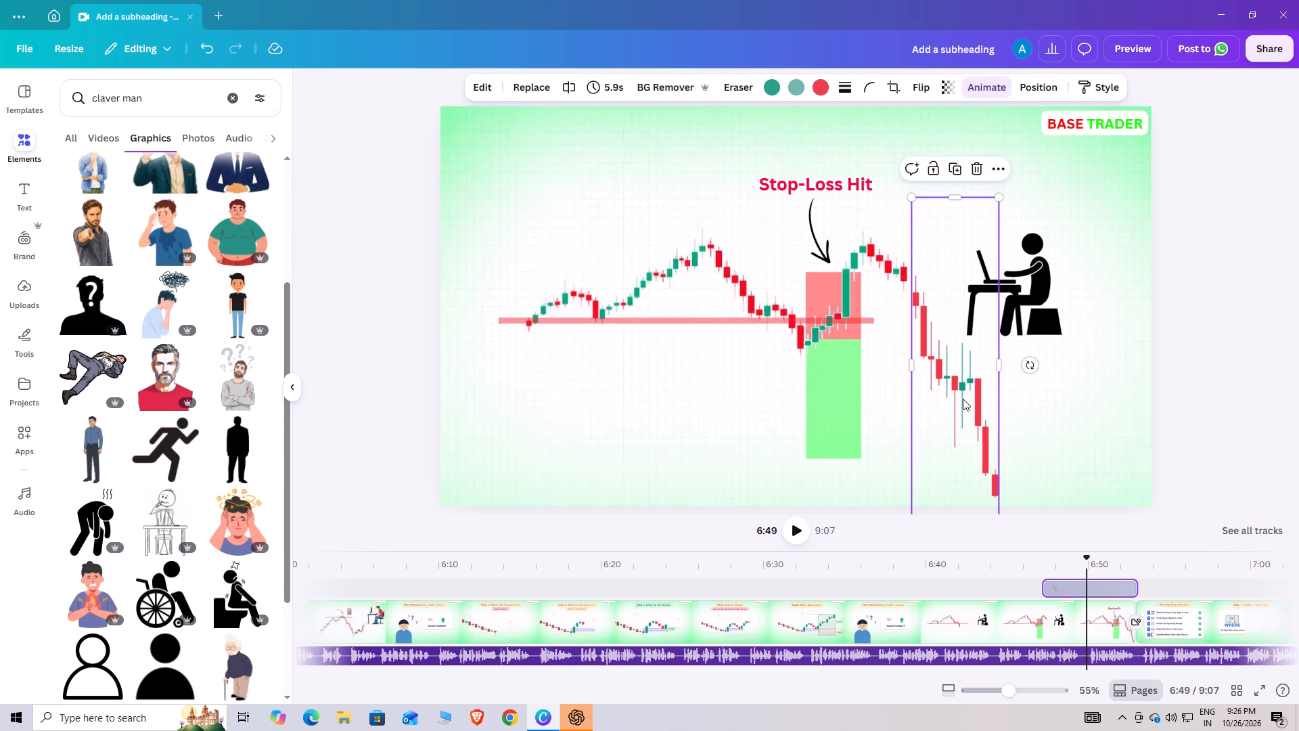
pyautogui.moveTo(963, 399); pyautogui.dragTo(959, 393)
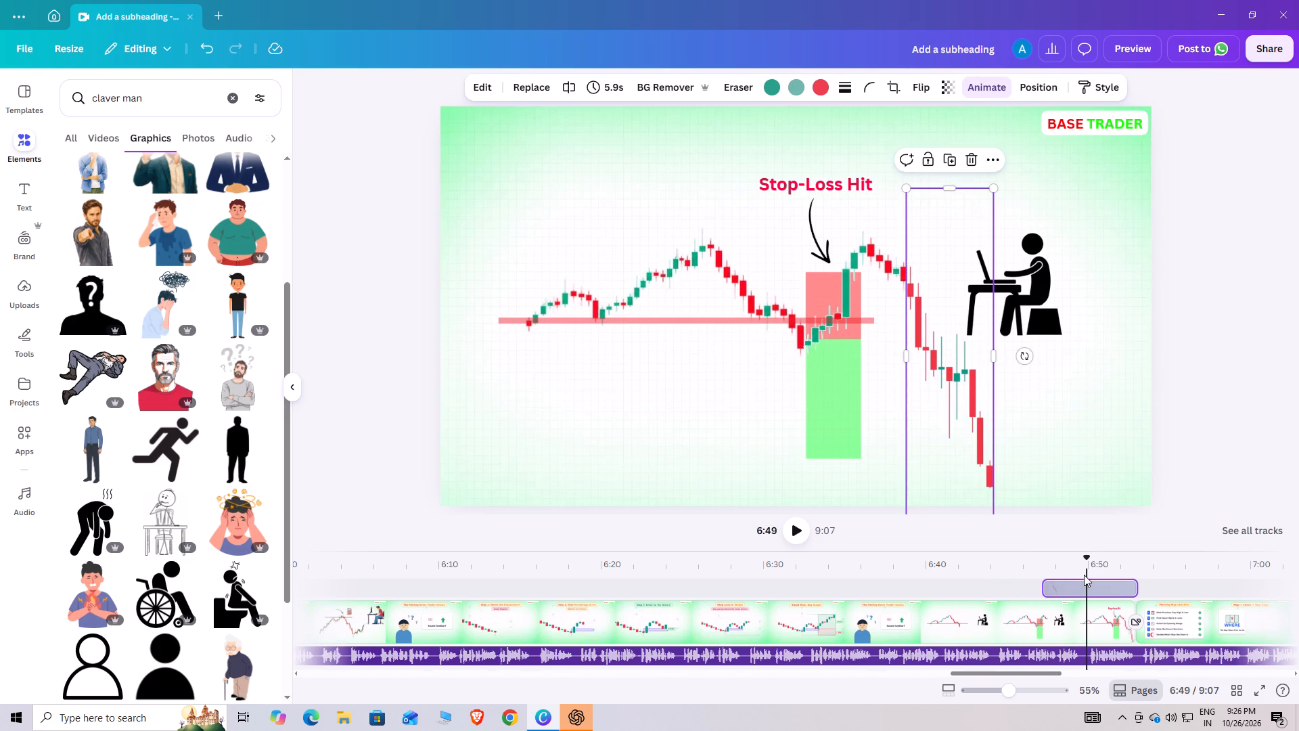
# At 6:50, scale the falling candlestick segment down proportionally and reattach its start to the rebound segment's last red candle.
pyautogui.moveTo(1088, 556); pyautogui.dragTo(1142, 560)
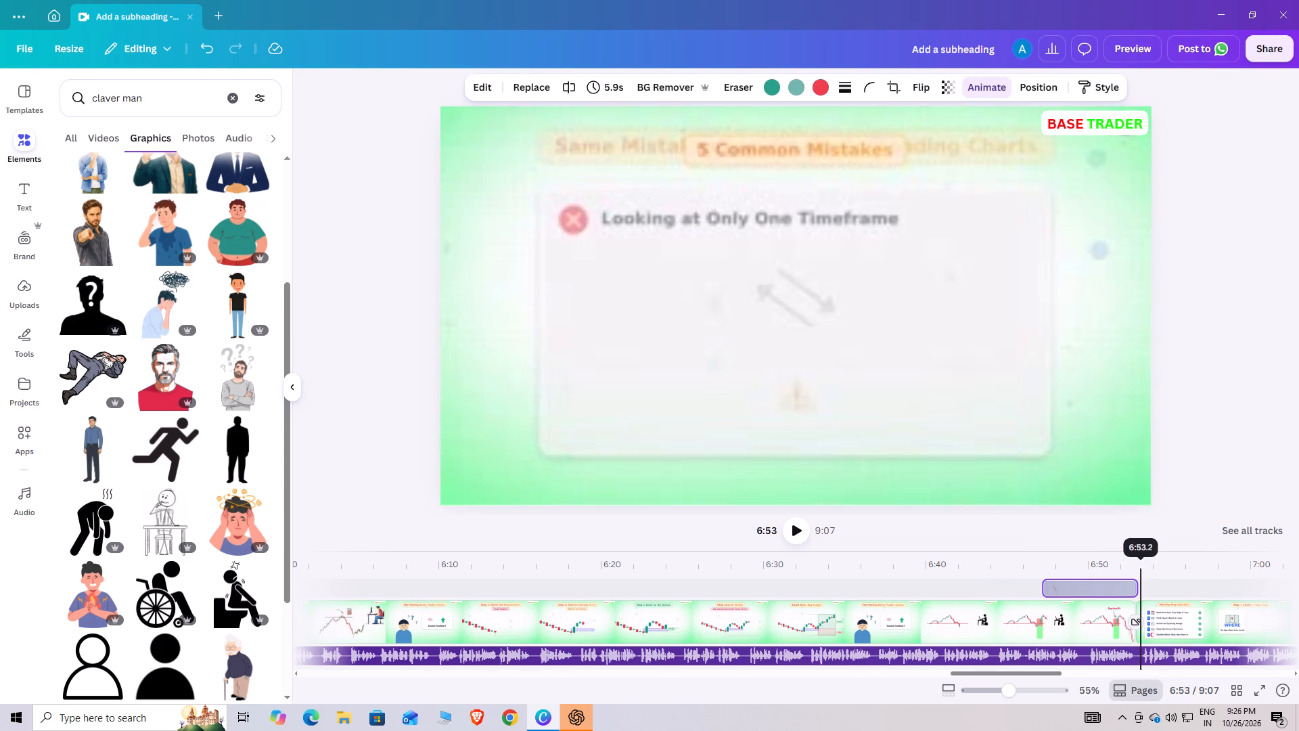
pyautogui.moveTo(1142, 560); pyautogui.dragTo(1097, 565)
pyautogui.click(983, 482)
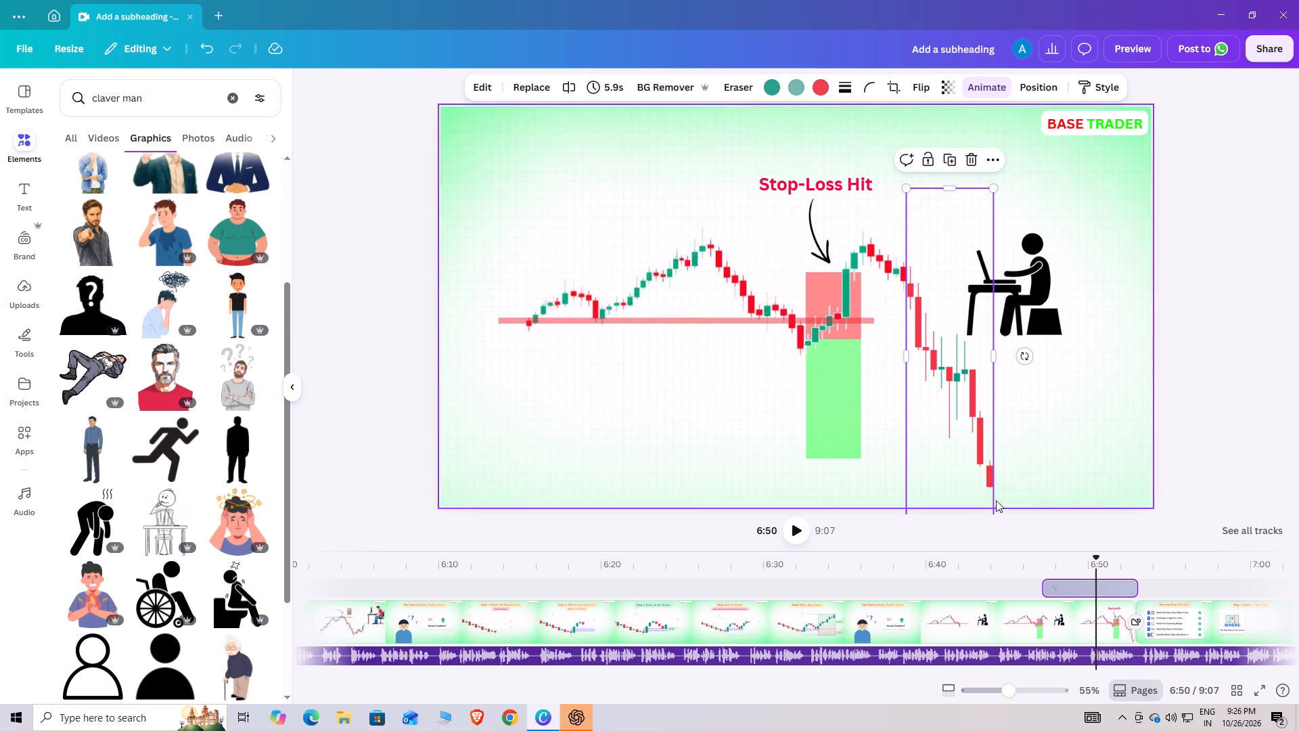
pyautogui.click(981, 490)
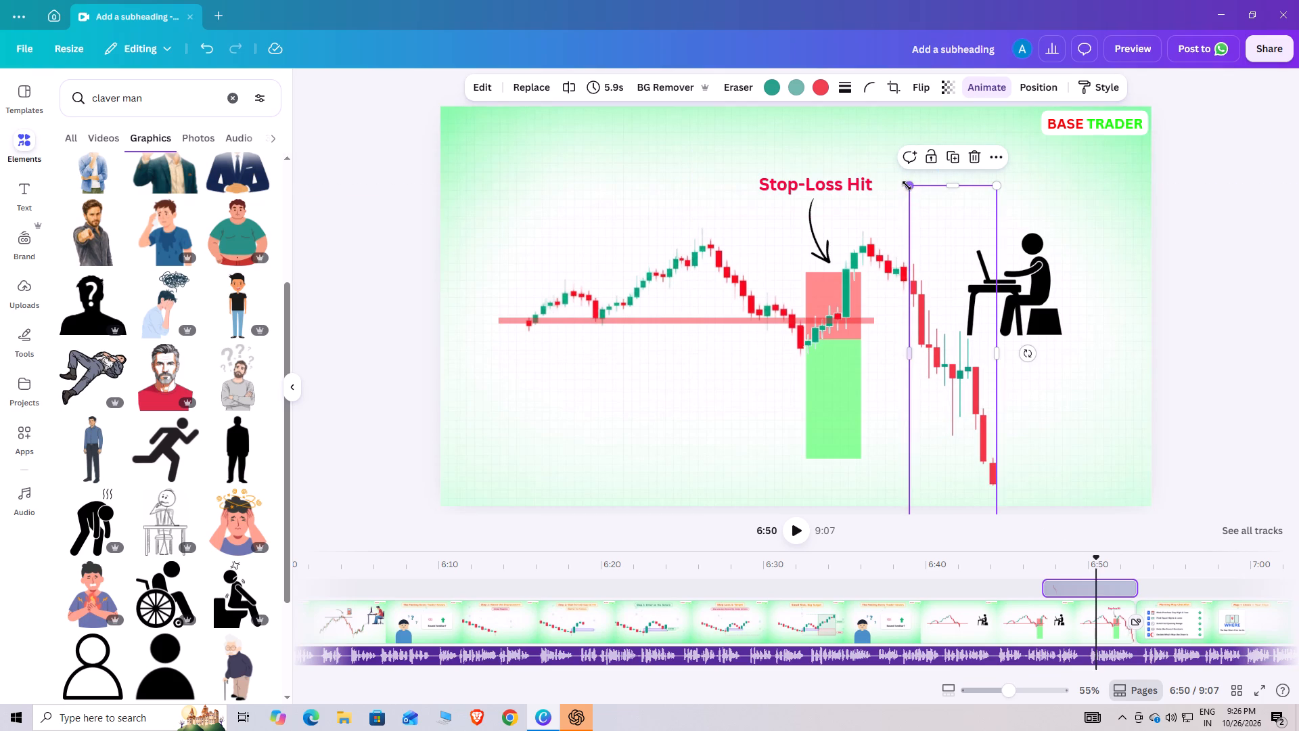
pyautogui.moveTo(907, 185); pyautogui.dragTo(939, 236)
pyautogui.moveTo(955, 368); pyautogui.dragTo(941, 331)
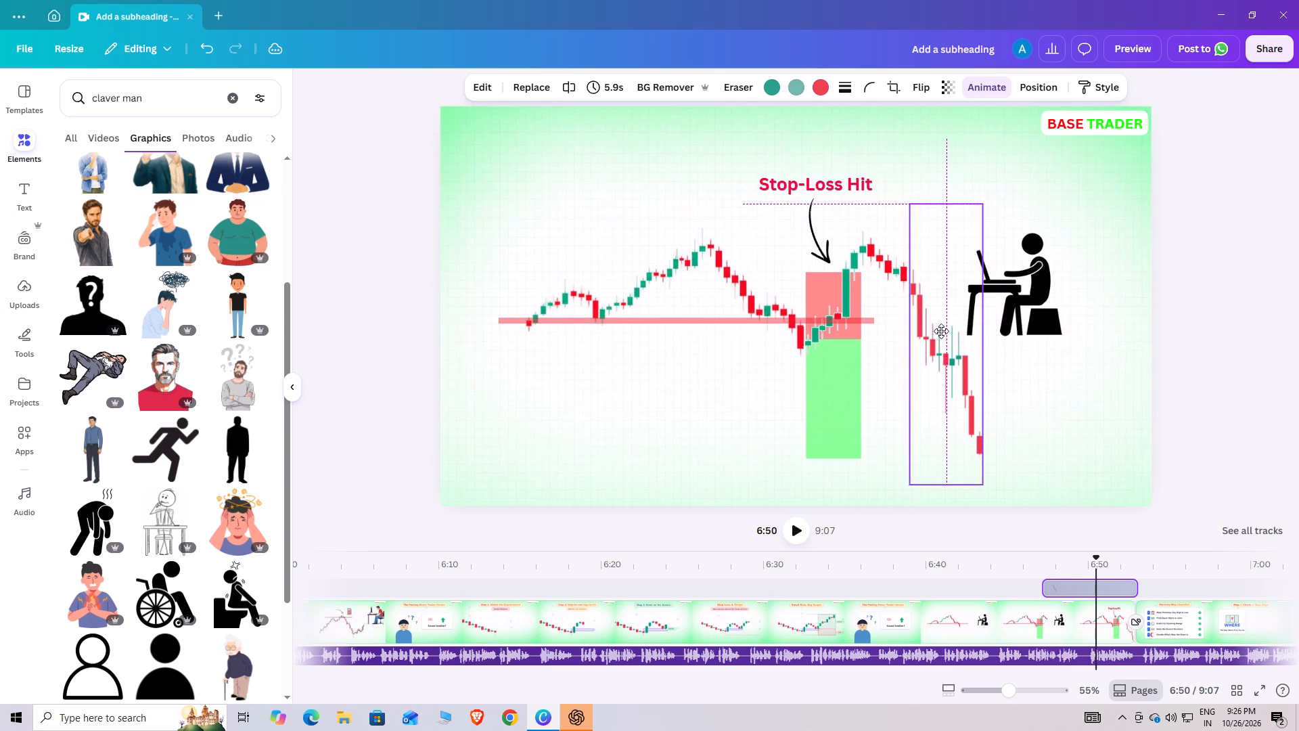
pyautogui.moveTo(941, 331); pyautogui.dragTo(937, 331)
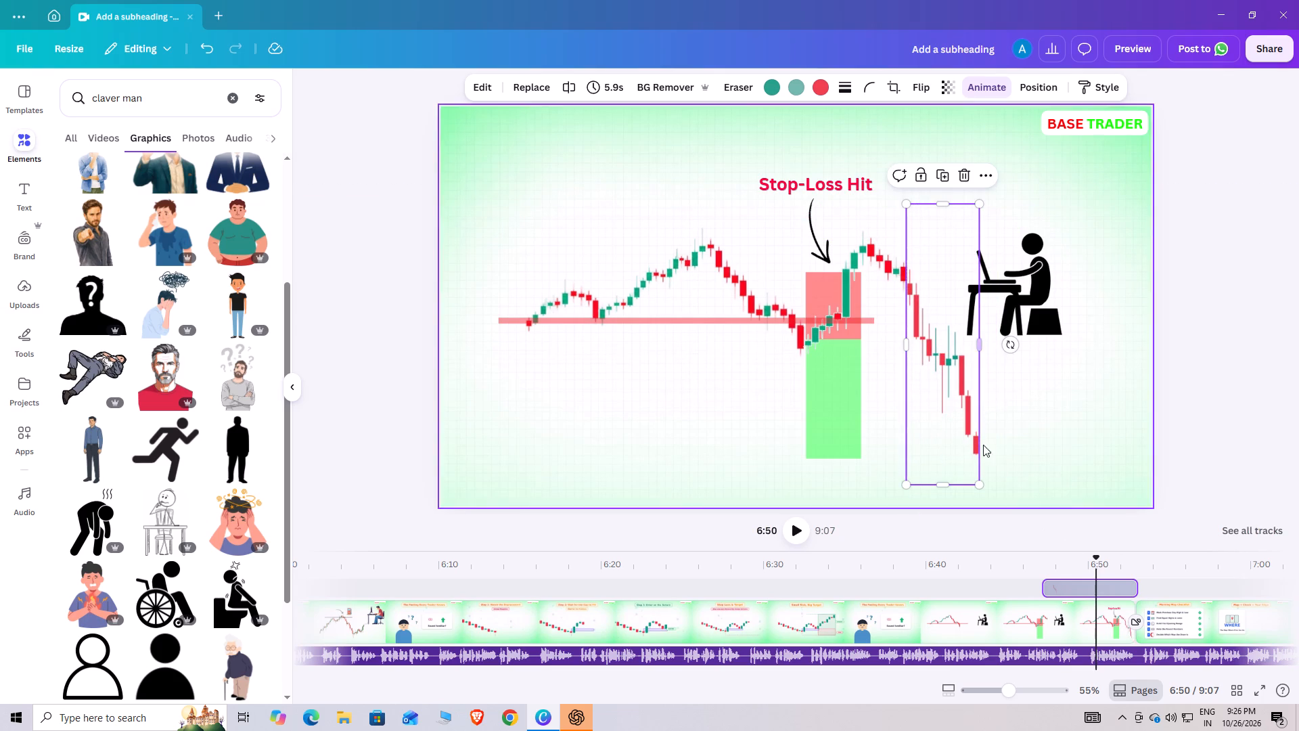
pyautogui.moveTo(980, 486); pyautogui.dragTo(983, 497)
pyautogui.click(959, 449)
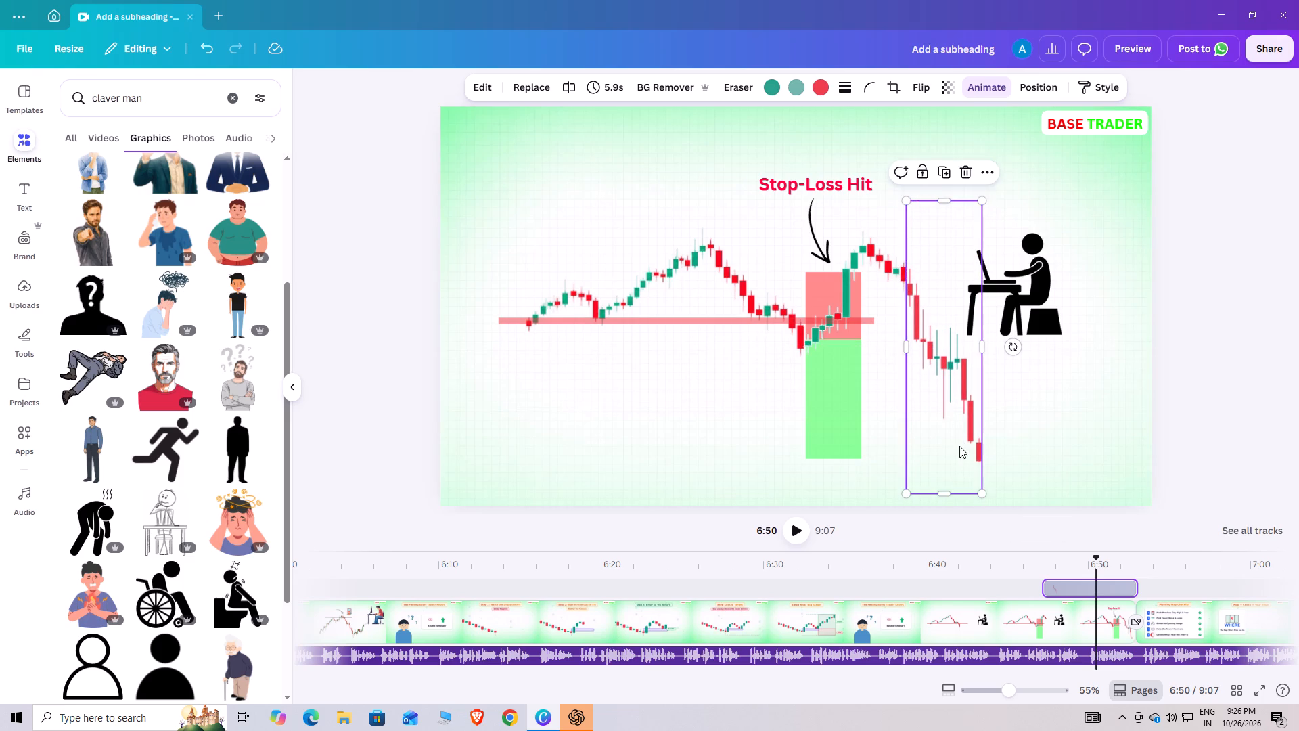
pyautogui.click(400, 390)
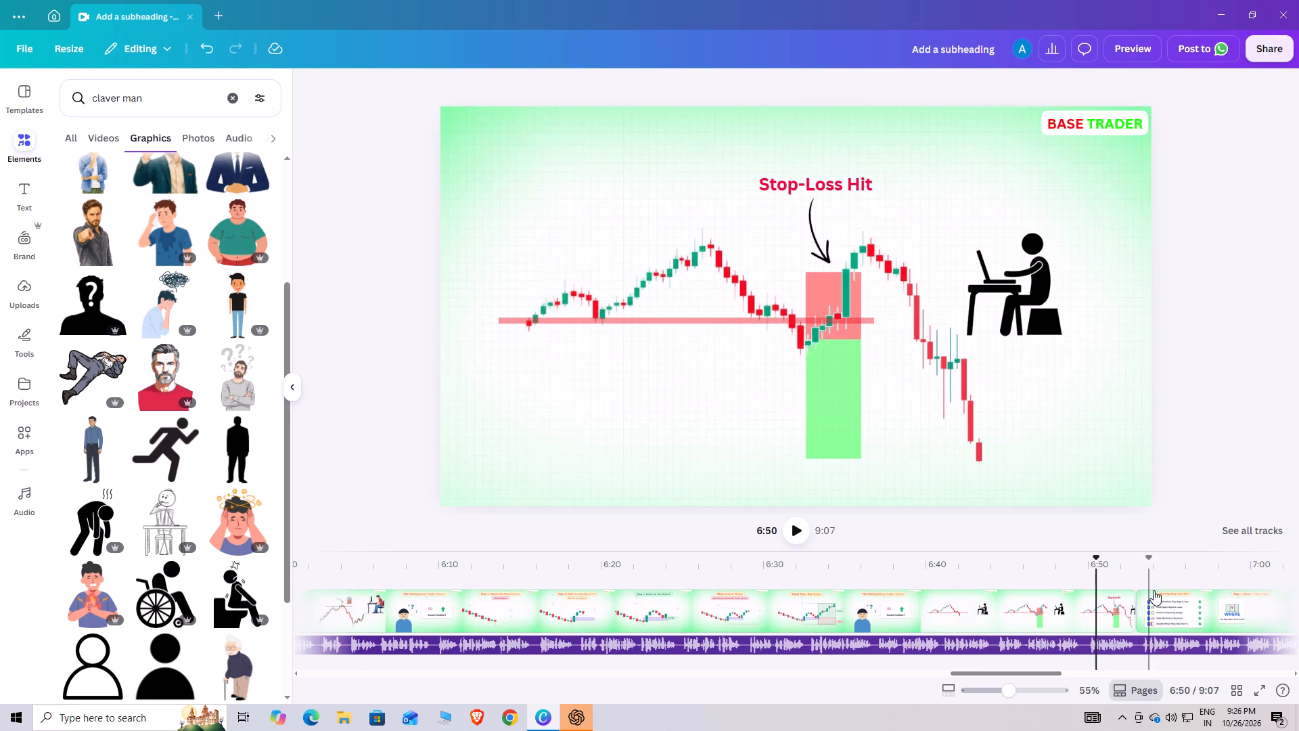
# Review the scenes from 6:50 to the end of the video and back to about 2:02 for misaligned chart segments.
pyautogui.moveTo(1094, 562); pyautogui.dragTo(1168, 564)
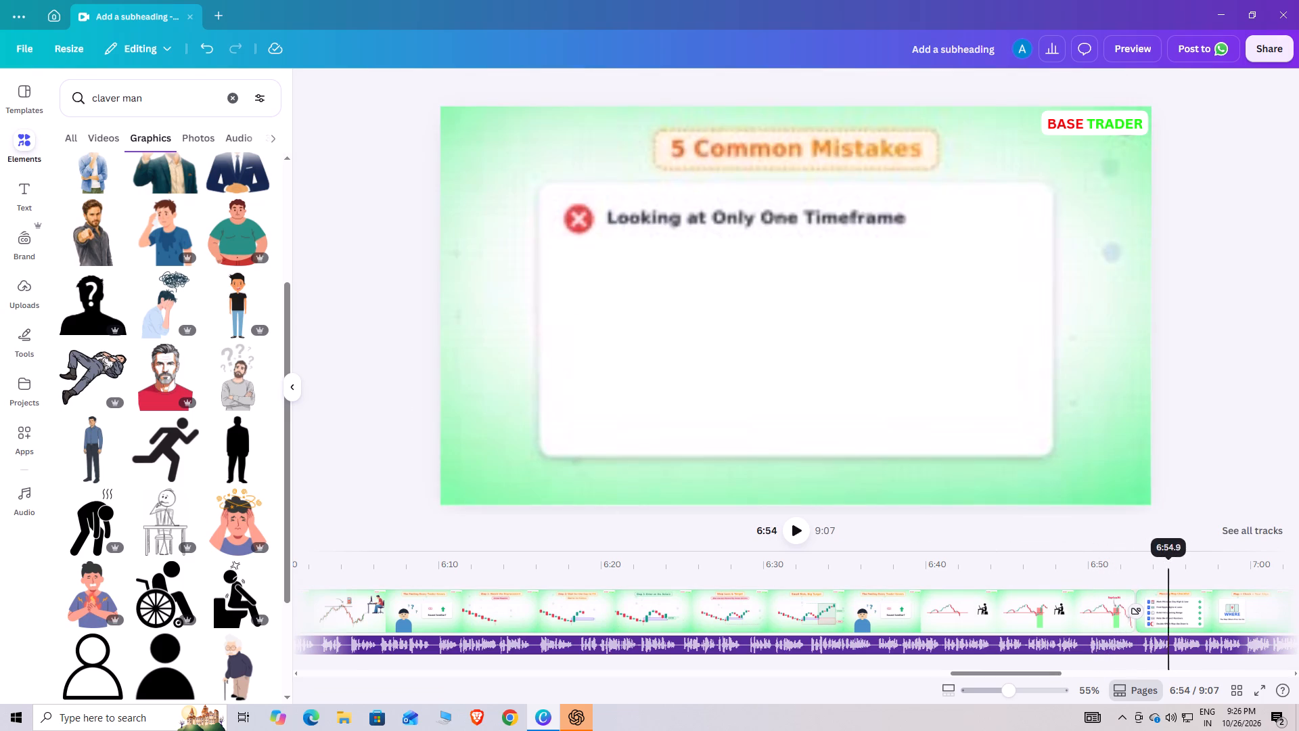
pyautogui.moveTo(1168, 564); pyautogui.dragTo(1225, 561)
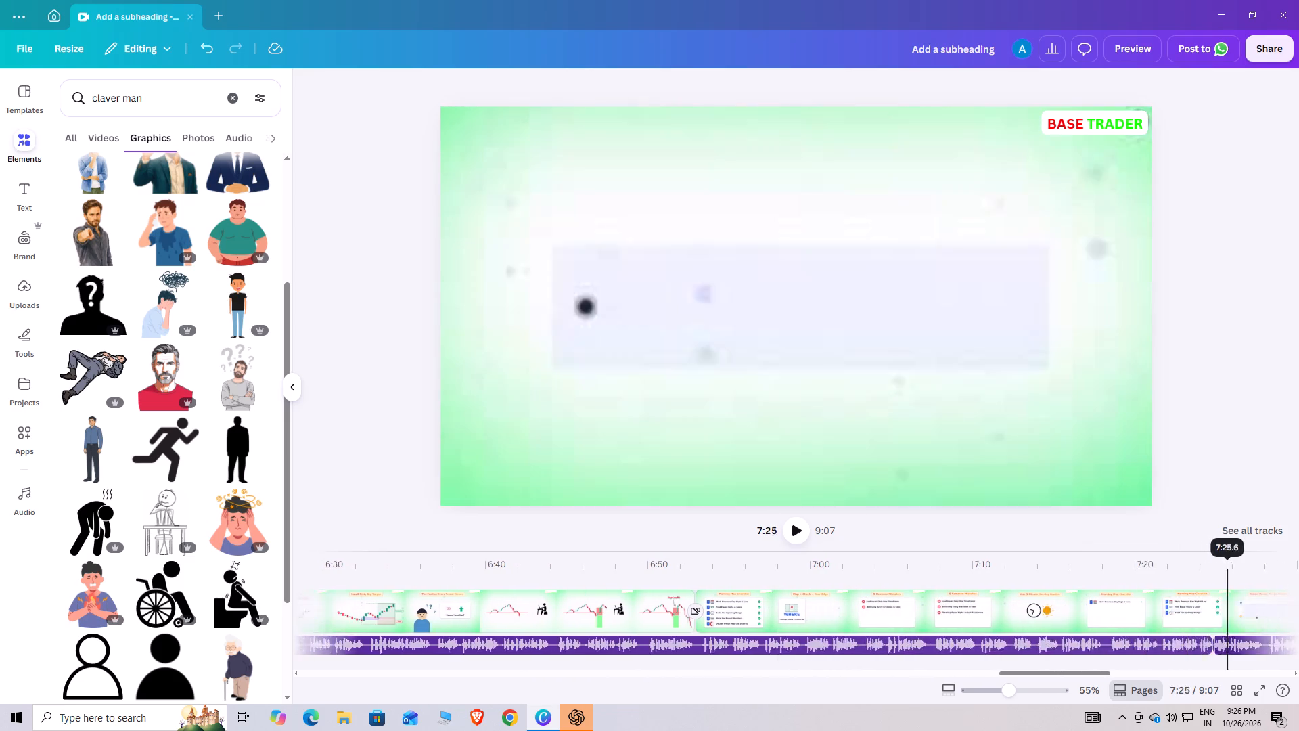
pyautogui.moveTo(1225, 561); pyautogui.dragTo(886, 556)
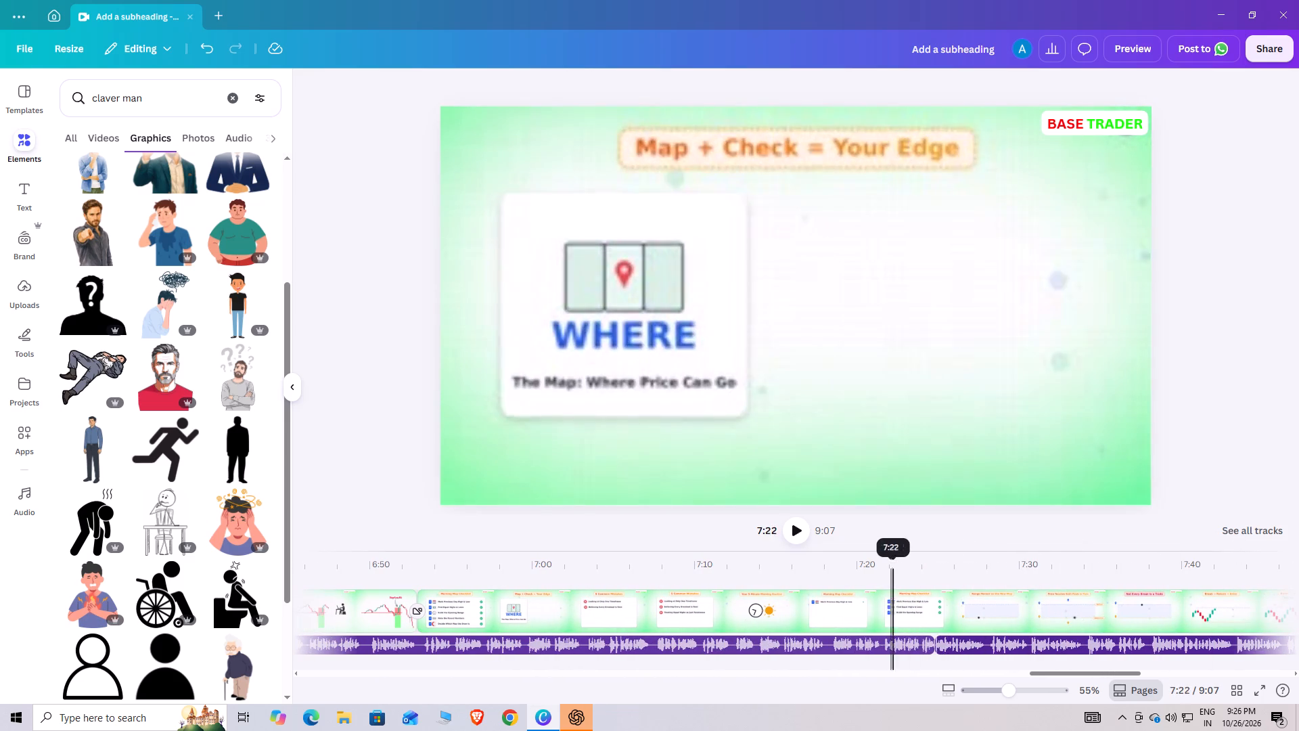
pyautogui.moveTo(886, 556); pyautogui.dragTo(1298, 544)
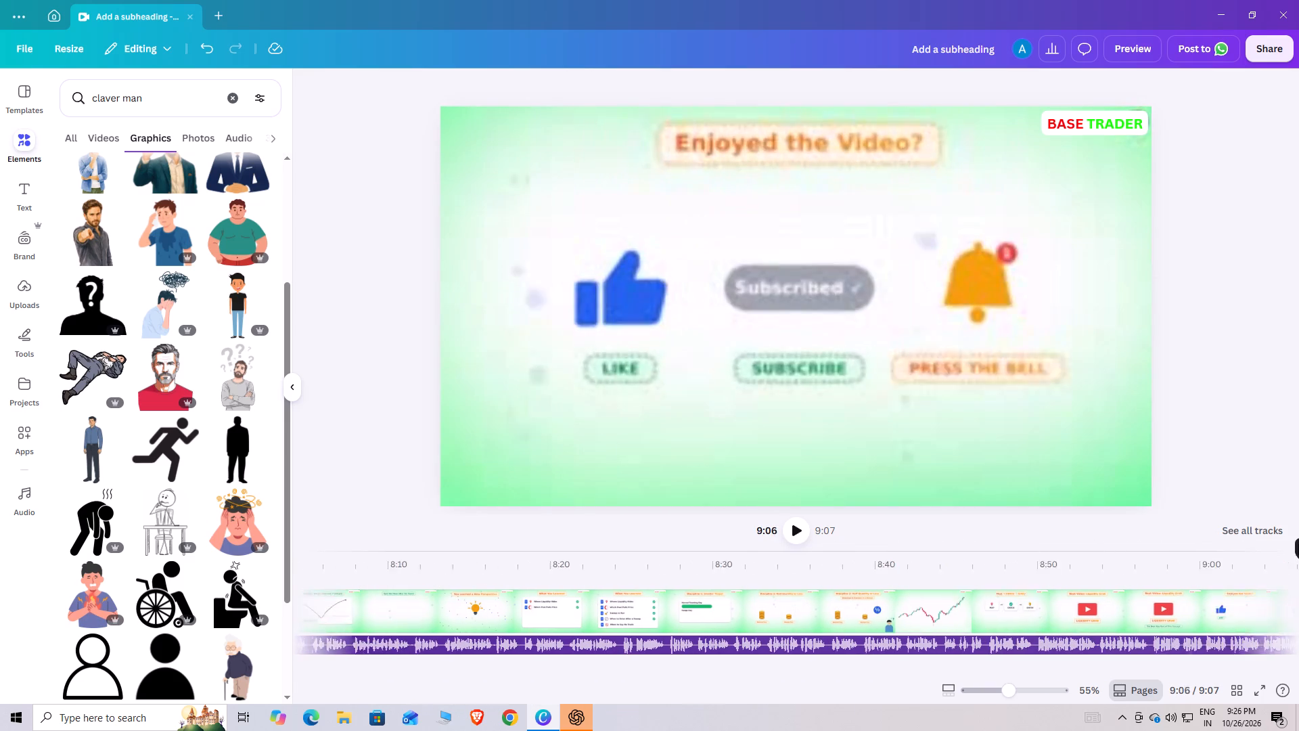
pyautogui.moveTo(1298, 544); pyautogui.dragTo(472, 555)
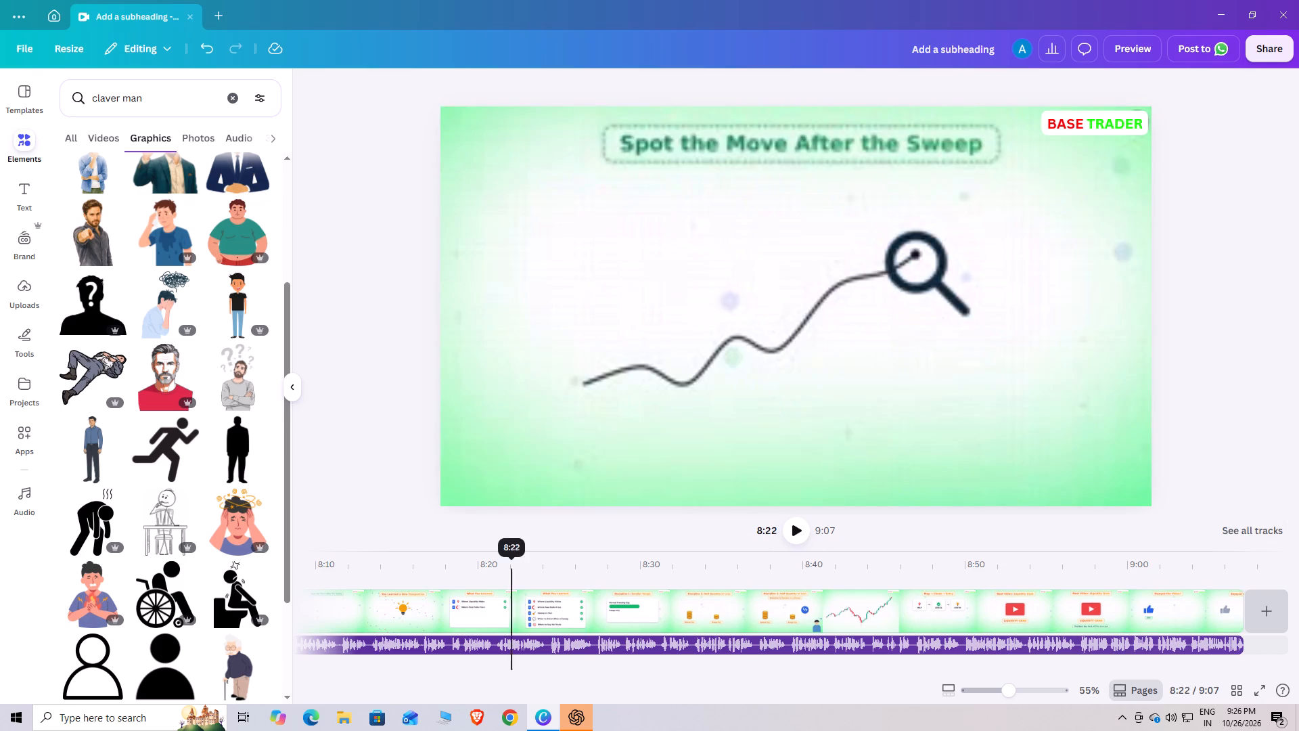
pyautogui.moveTo(472, 555); pyautogui.dragTo(369, 558)
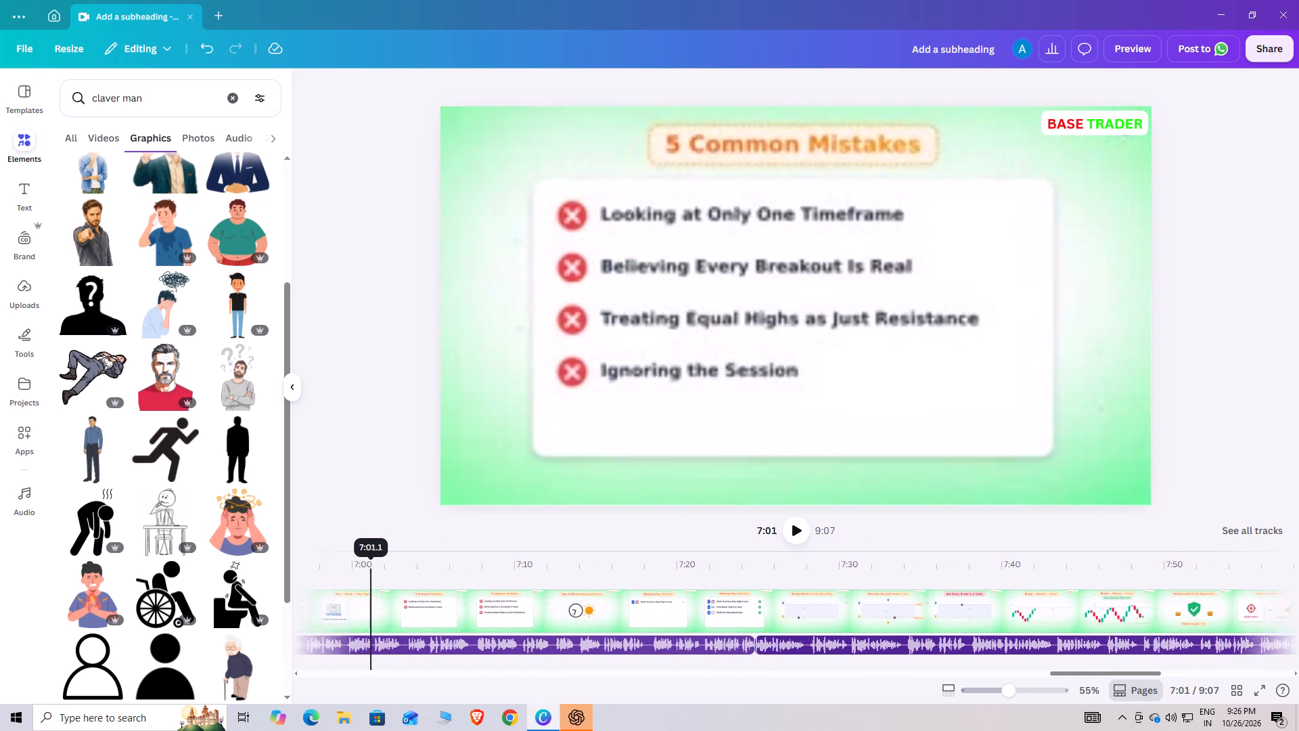
pyautogui.moveTo(369, 558); pyautogui.dragTo(368, 558)
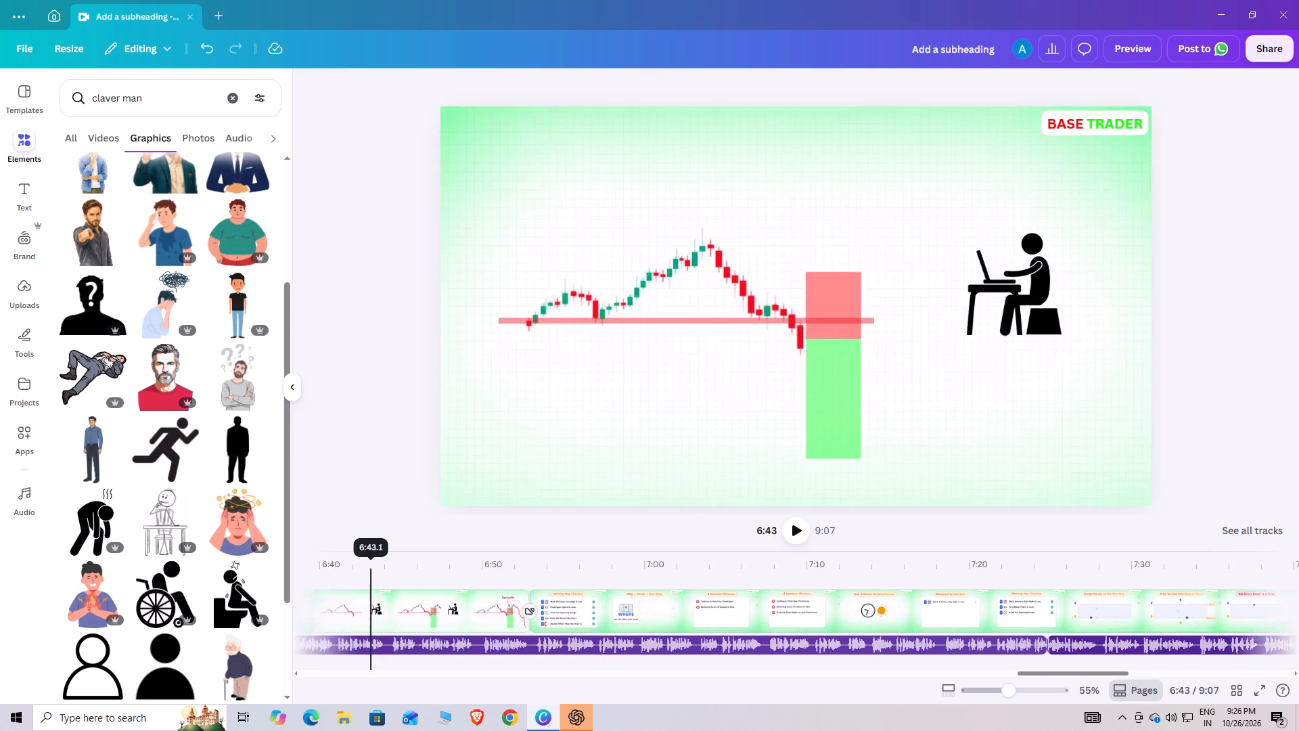
pyautogui.moveTo(368, 558); pyautogui.dragTo(364, 558)
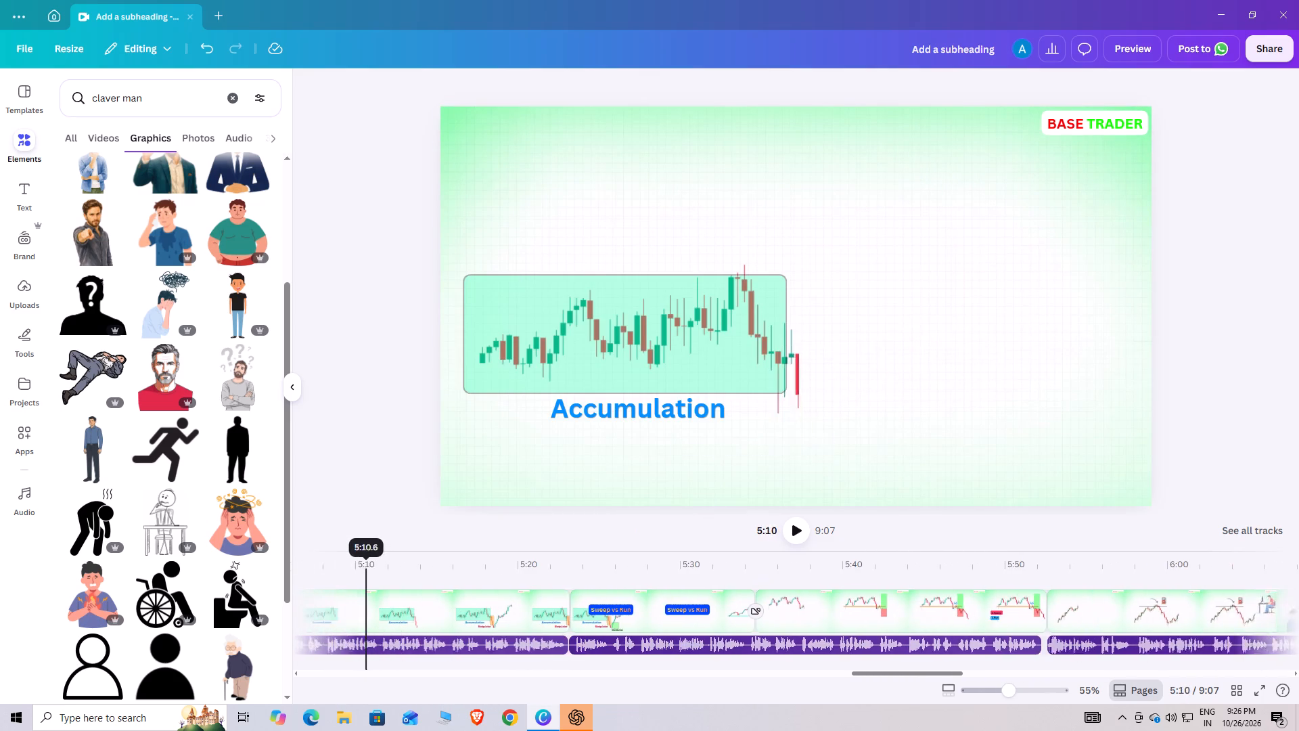
pyautogui.moveTo(364, 558); pyautogui.dragTo(357, 558)
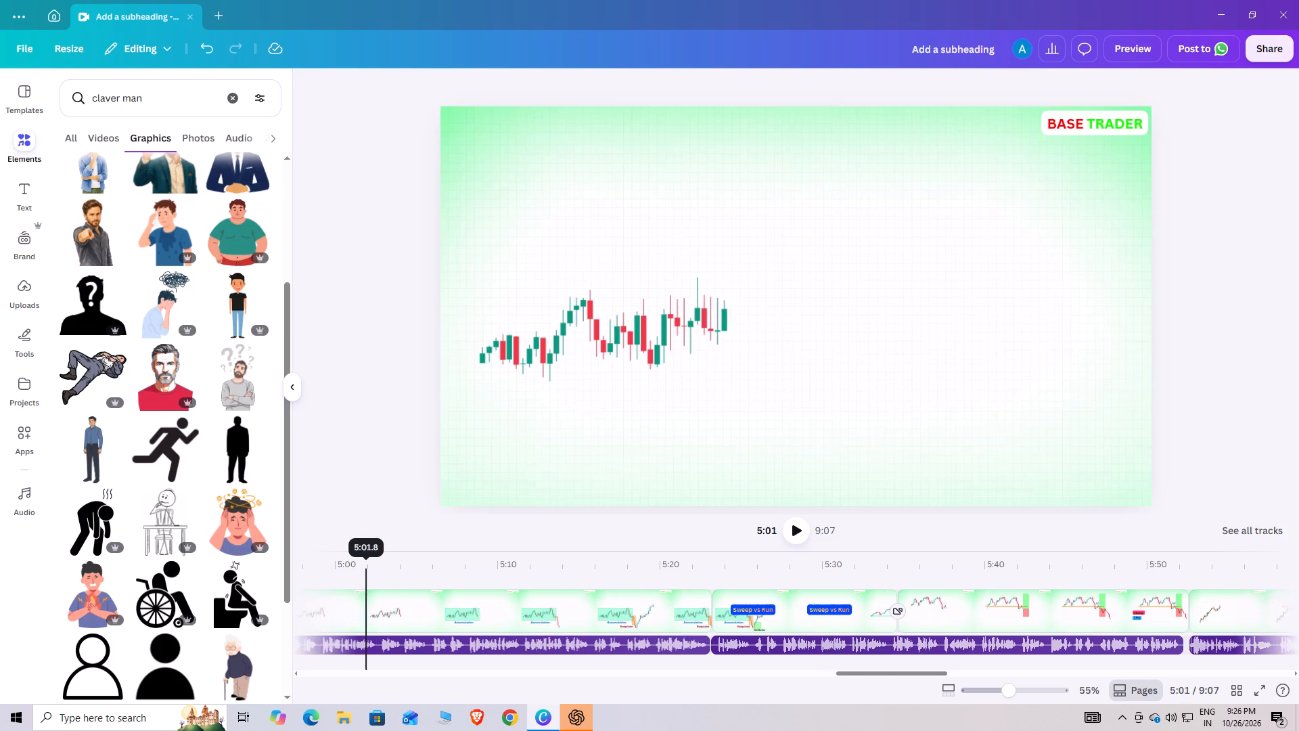
pyautogui.moveTo(357, 558); pyautogui.dragTo(353, 559)
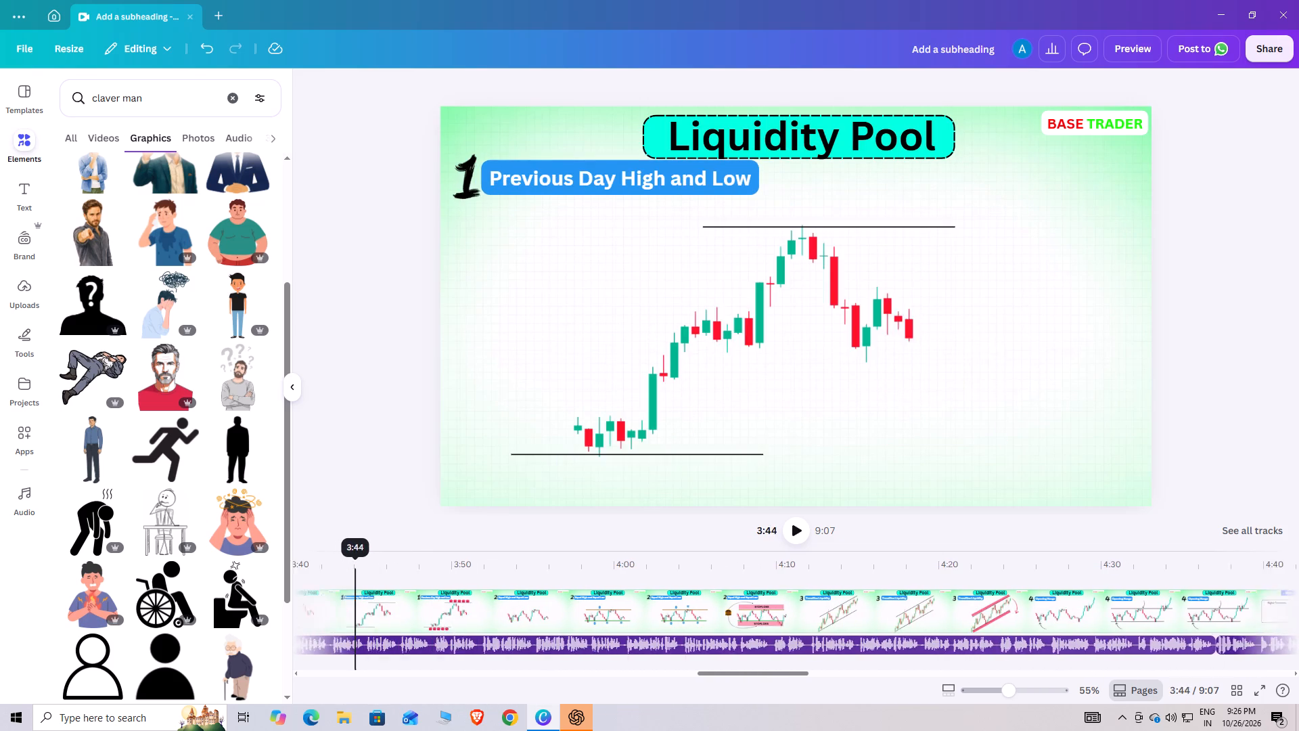
pyautogui.moveTo(353, 559); pyautogui.dragTo(349, 561)
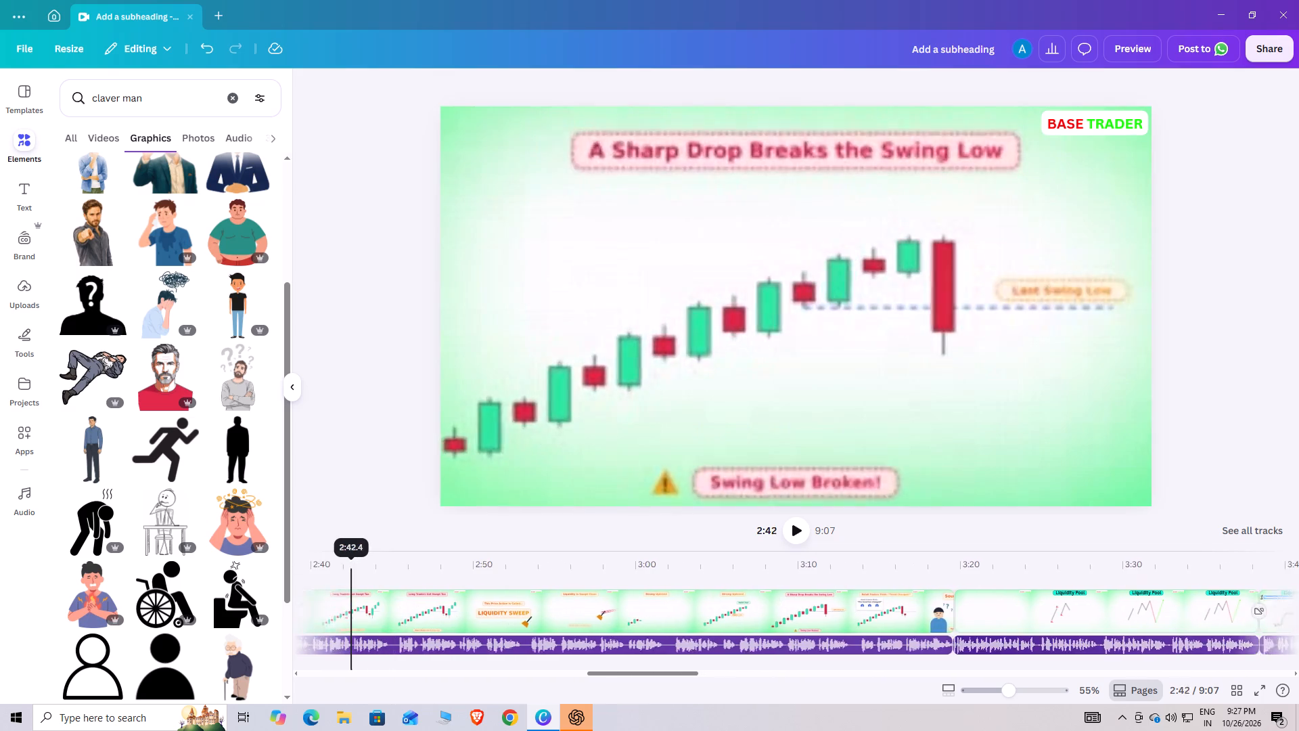
pyautogui.moveTo(349, 561); pyautogui.dragTo(364, 558)
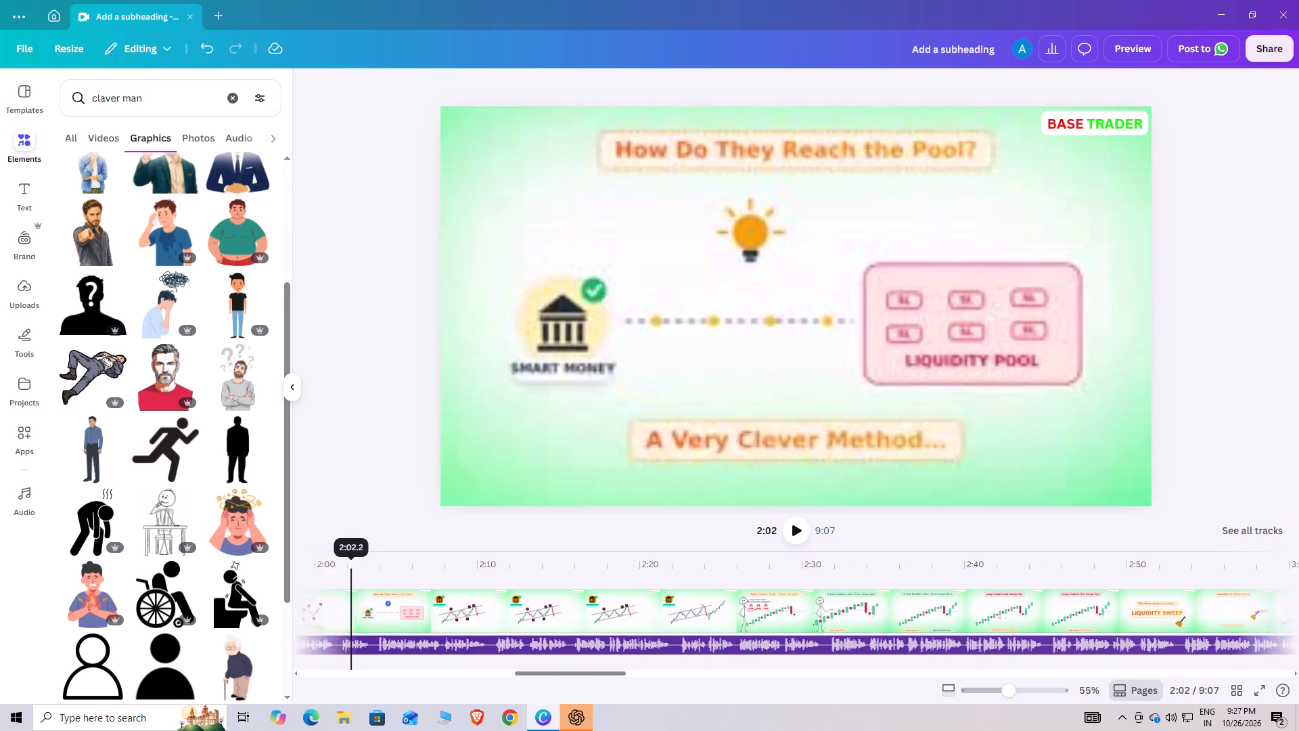
# At 2:20, move the rising candlestick segment aside, straighten the tilted falling segment upright and attach it to the main chart's last peak.
pyautogui.moveTo(364, 558); pyautogui.dragTo(730, 546)
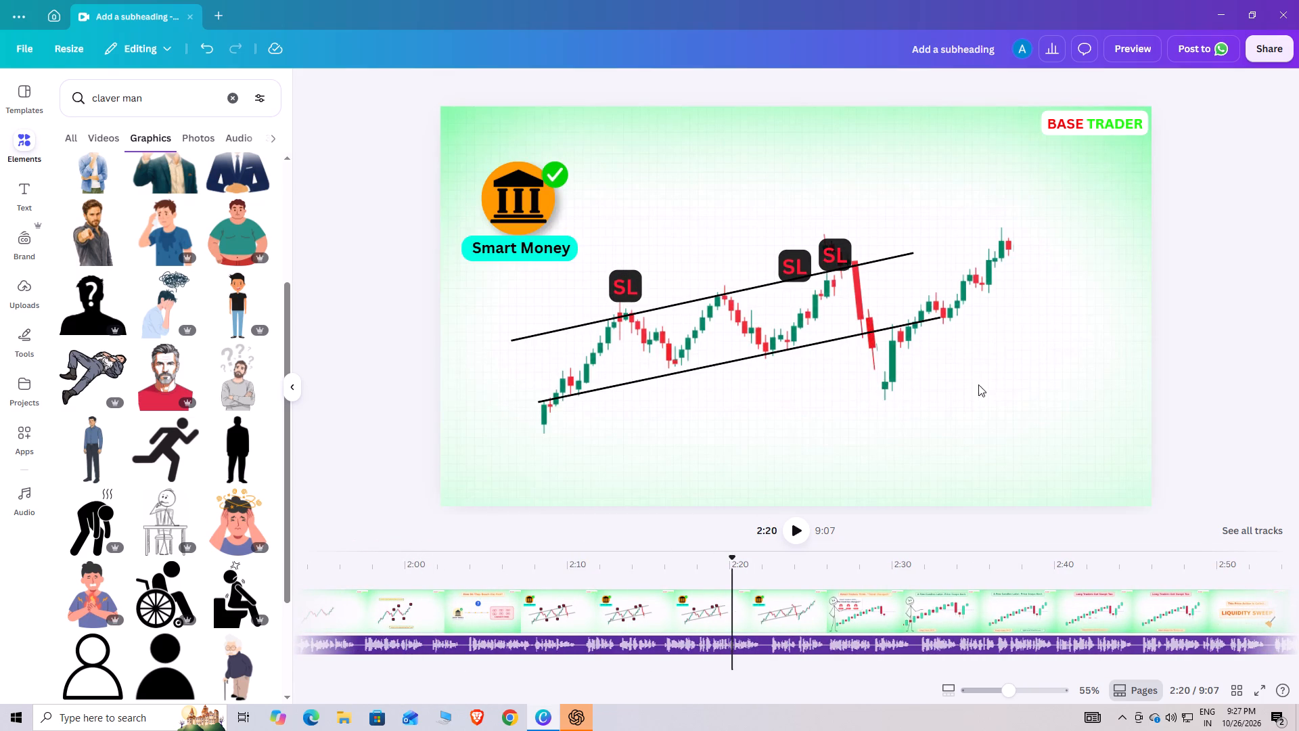
pyautogui.click(898, 368)
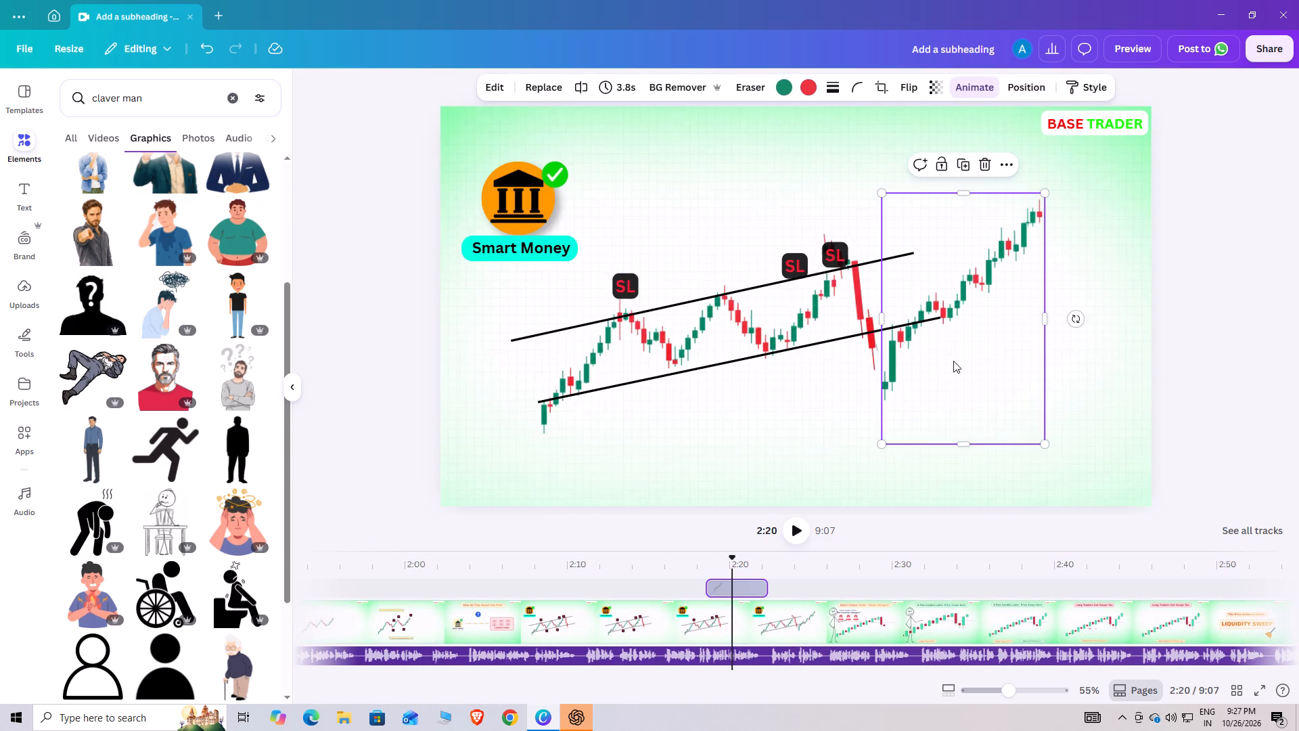
pyautogui.moveTo(952, 352); pyautogui.dragTo(1004, 353)
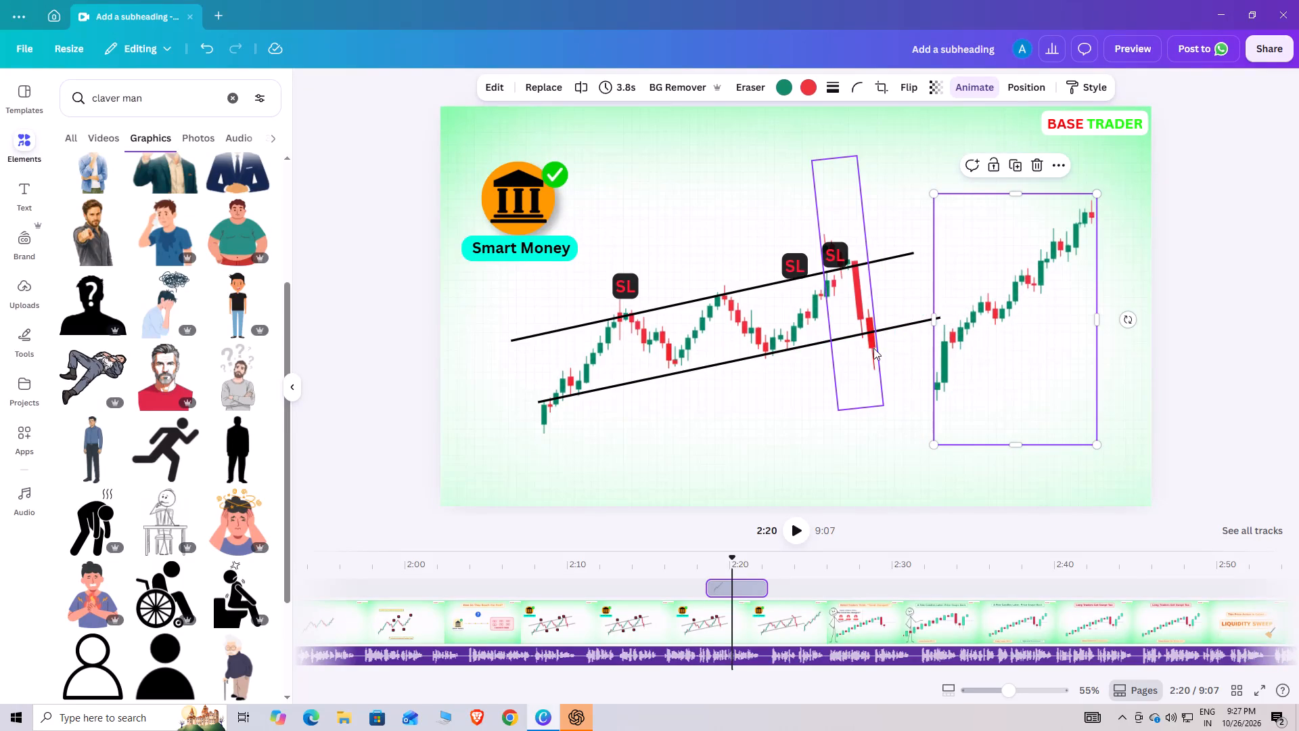
pyautogui.moveTo(871, 364); pyautogui.dragTo(895, 397)
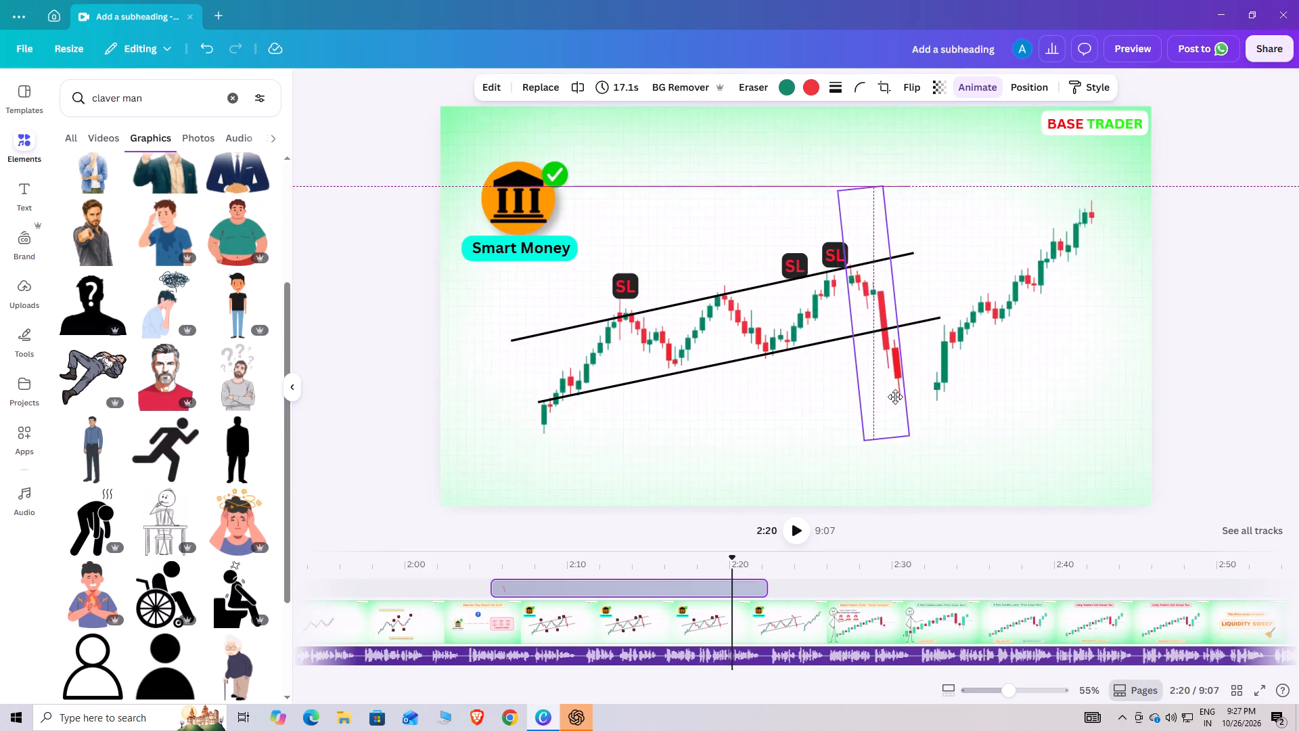
pyautogui.moveTo(895, 397); pyautogui.dragTo(891, 399)
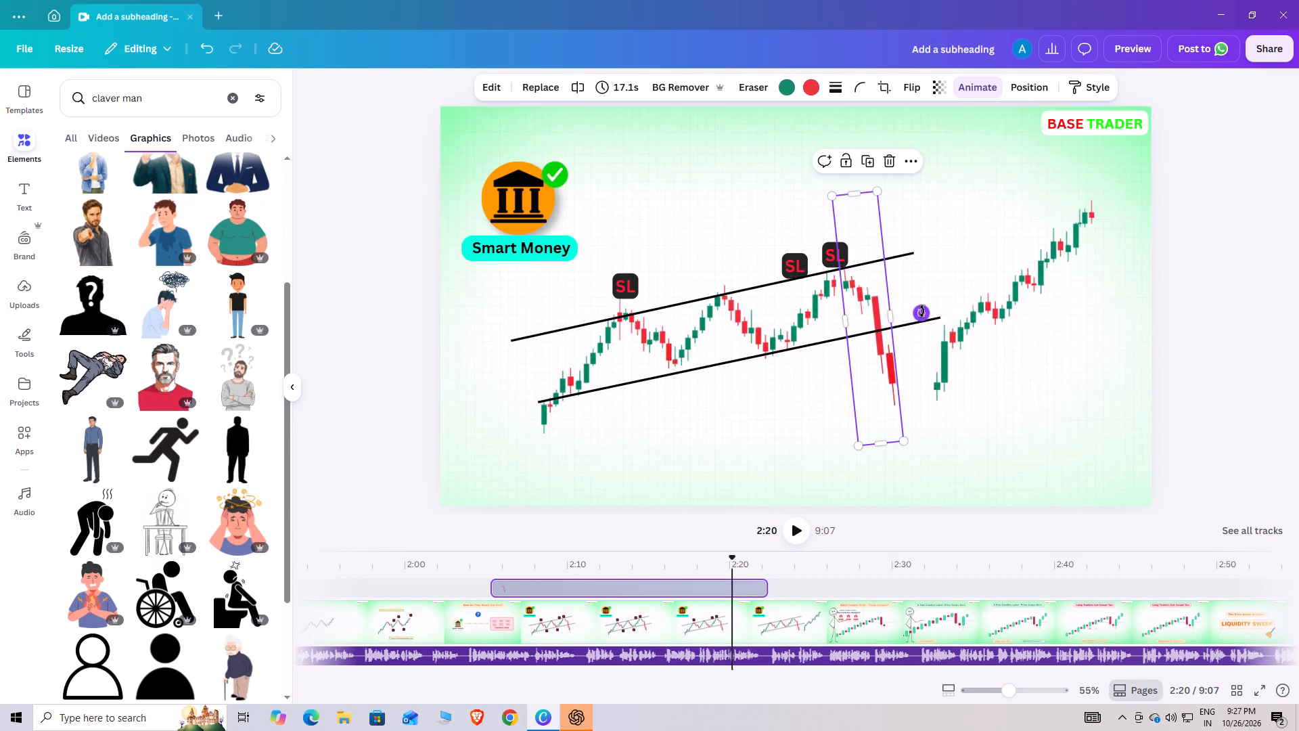
pyautogui.moveTo(922, 311); pyautogui.dragTo(928, 319)
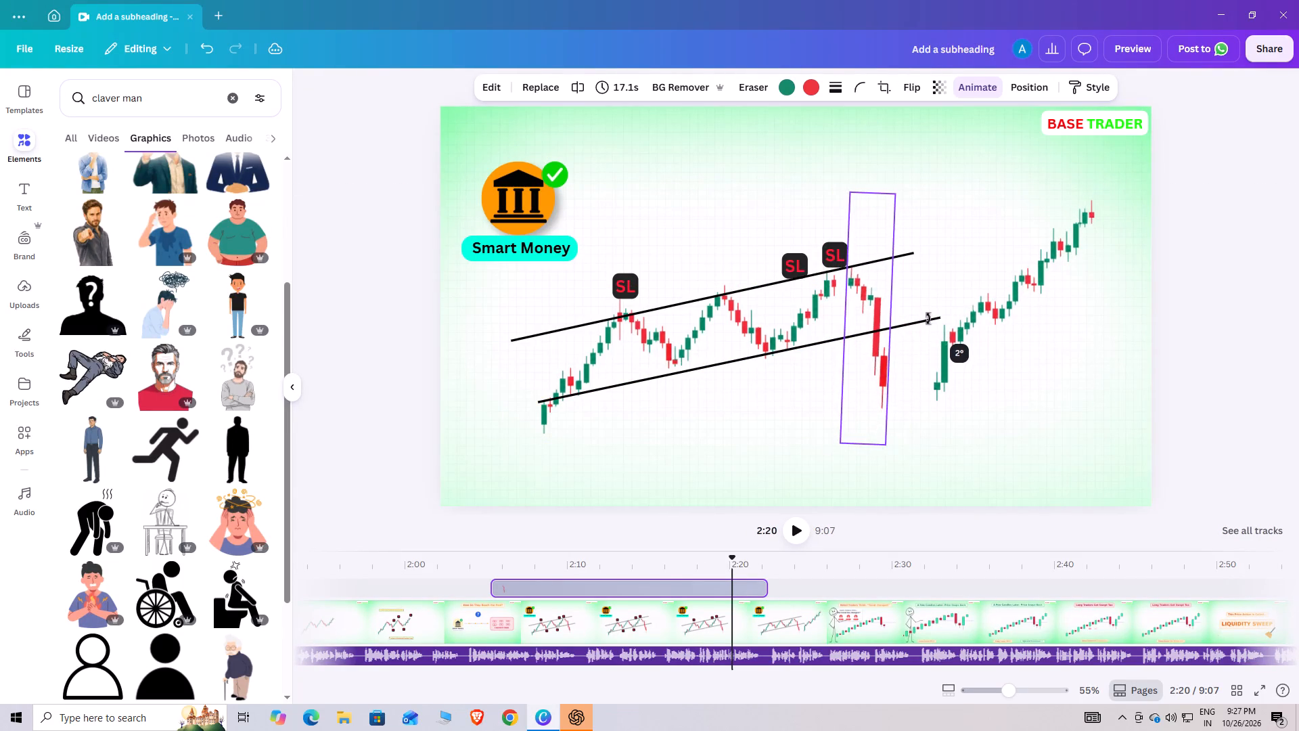
pyautogui.moveTo(928, 319); pyautogui.dragTo(928, 317)
pyautogui.moveTo(870, 349); pyautogui.dragTo(870, 349)
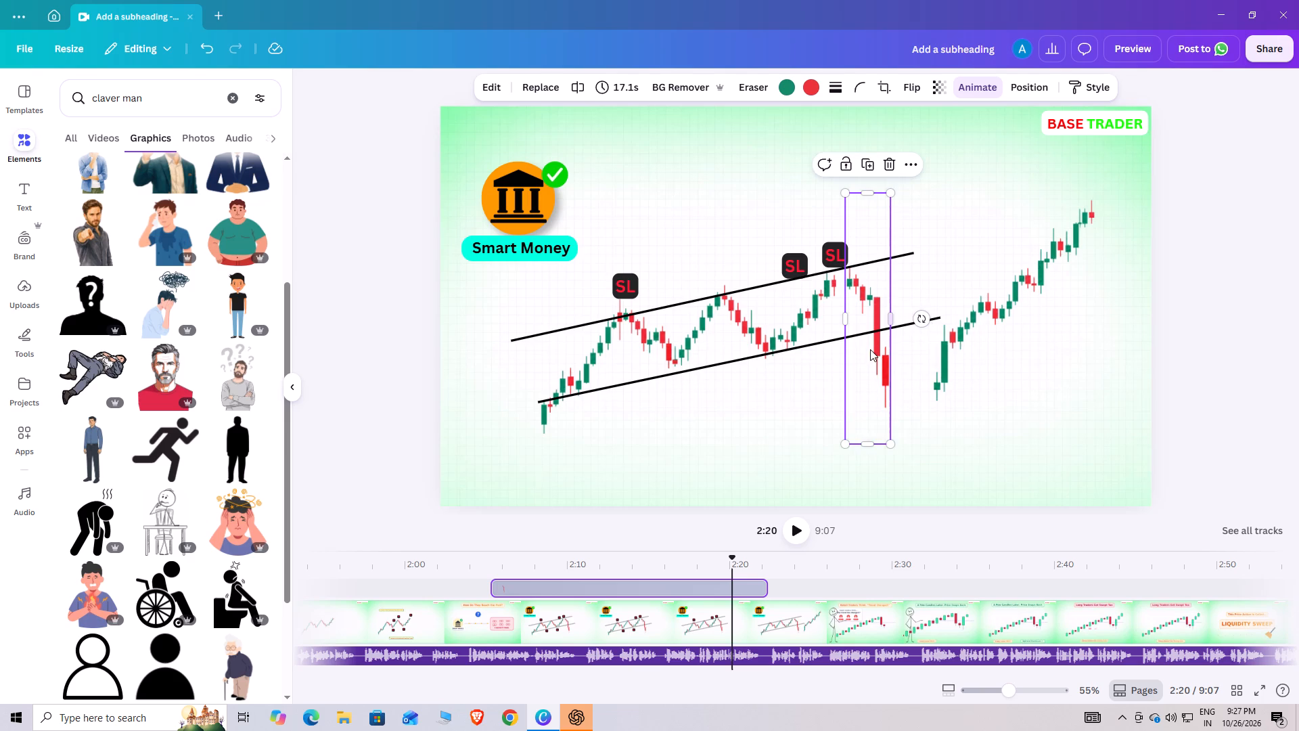
pyautogui.moveTo(870, 349); pyautogui.dragTo(861, 359)
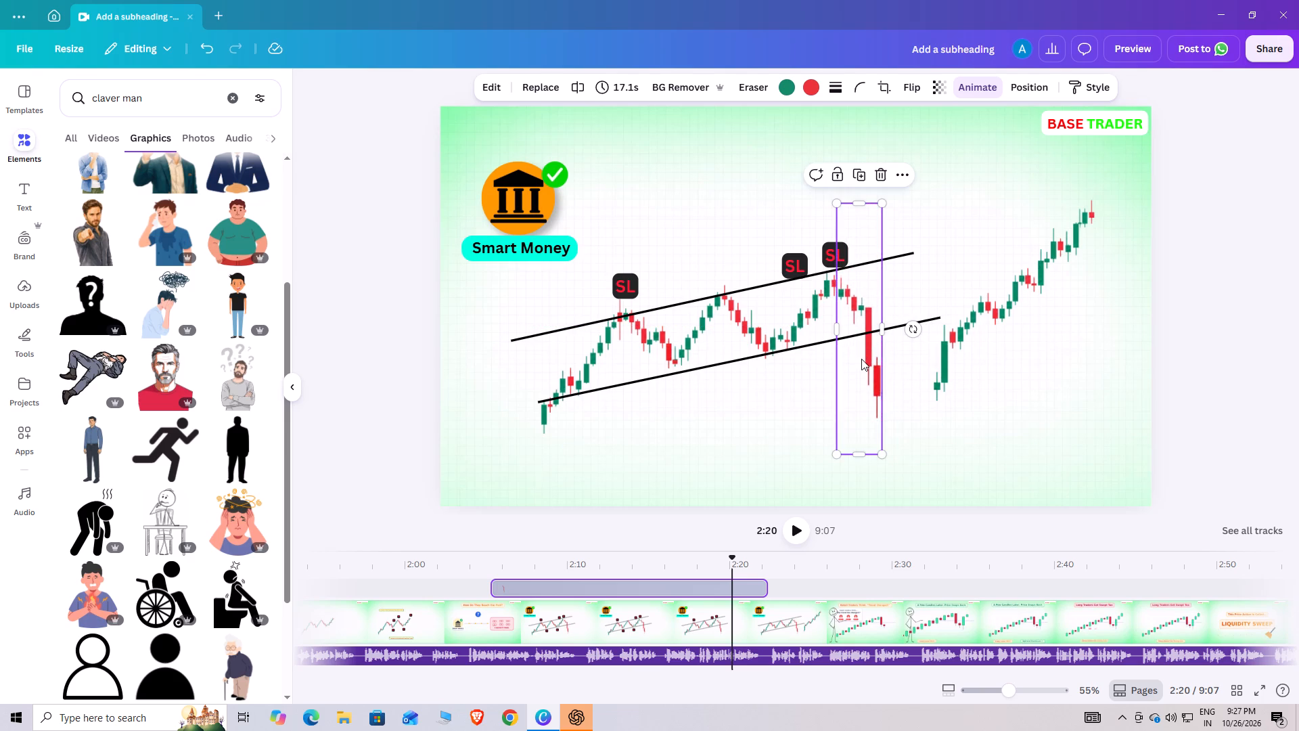
# Move the rising candlestick segment back so its first green candle joins the bottom of the falling segment.
pyautogui.click(957, 352)
pyautogui.moveTo(955, 353); pyautogui.dragTo(941, 358)
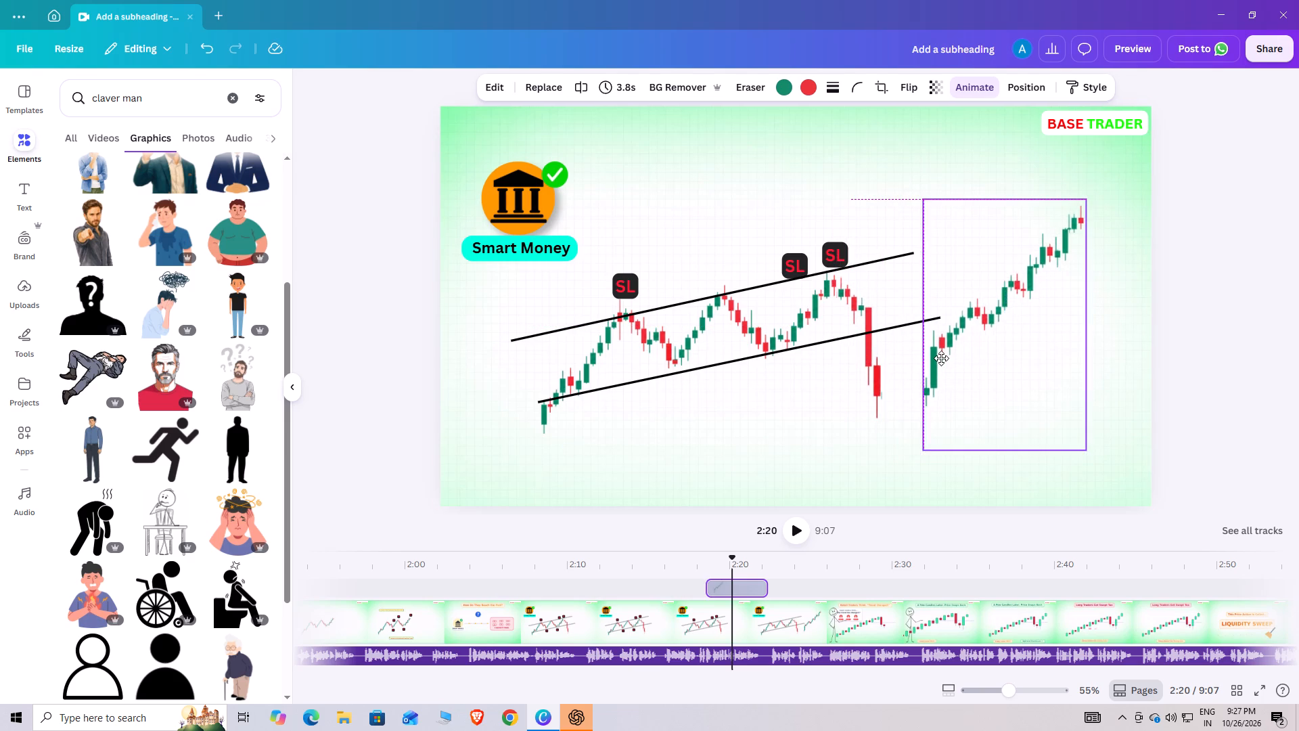
pyautogui.moveTo(941, 358); pyautogui.dragTo(901, 362)
# Crop the falling candlestick segment slightly narrower so it ends just after its last red candle.
pyautogui.click(862, 361)
pyautogui.click(883, 335)
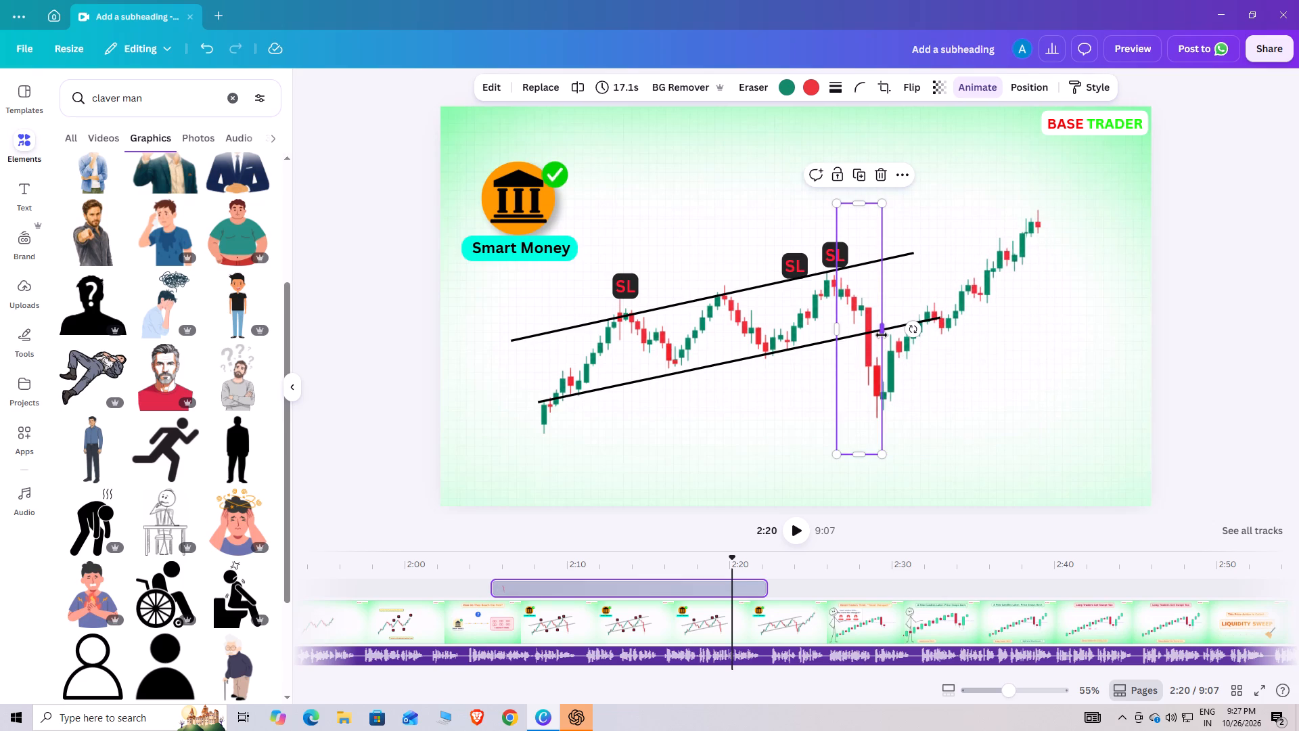
pyautogui.click(883, 83)
pyautogui.moveTo(886, 207); pyautogui.dragTo(886, 206)
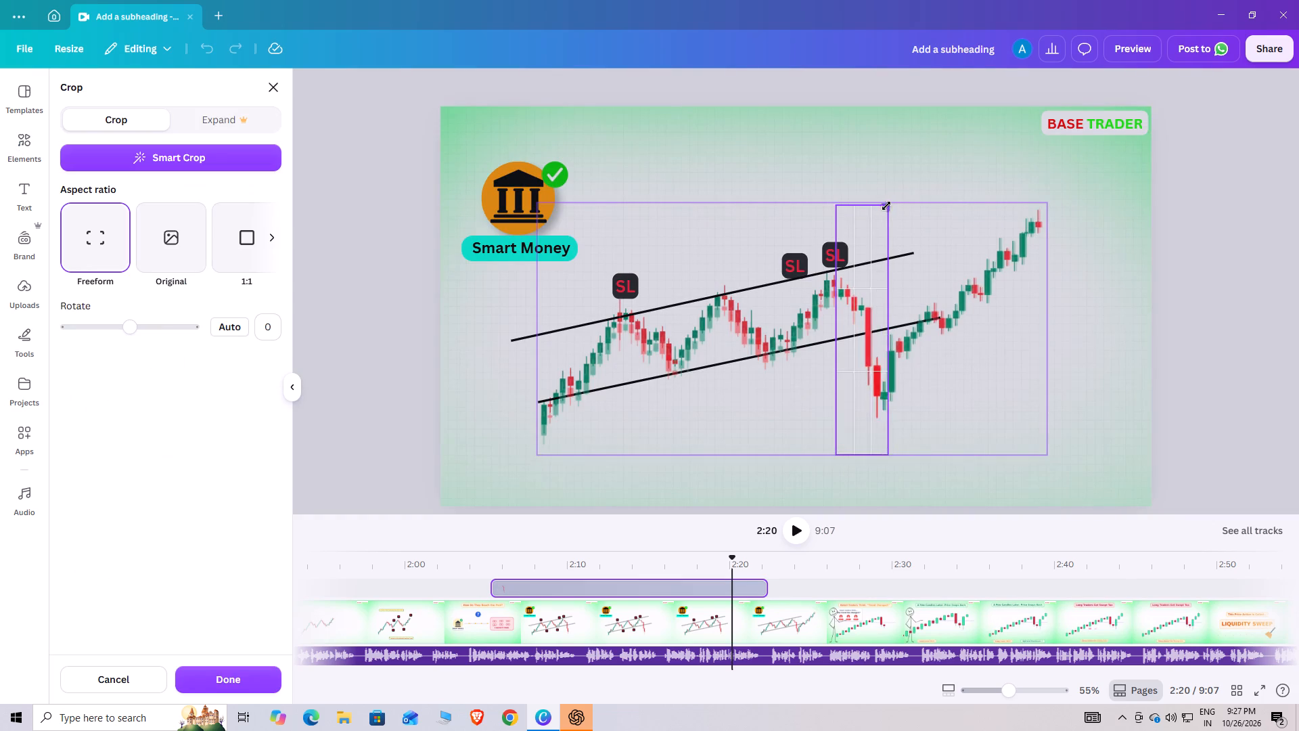
pyautogui.moveTo(886, 206); pyautogui.dragTo(880, 206)
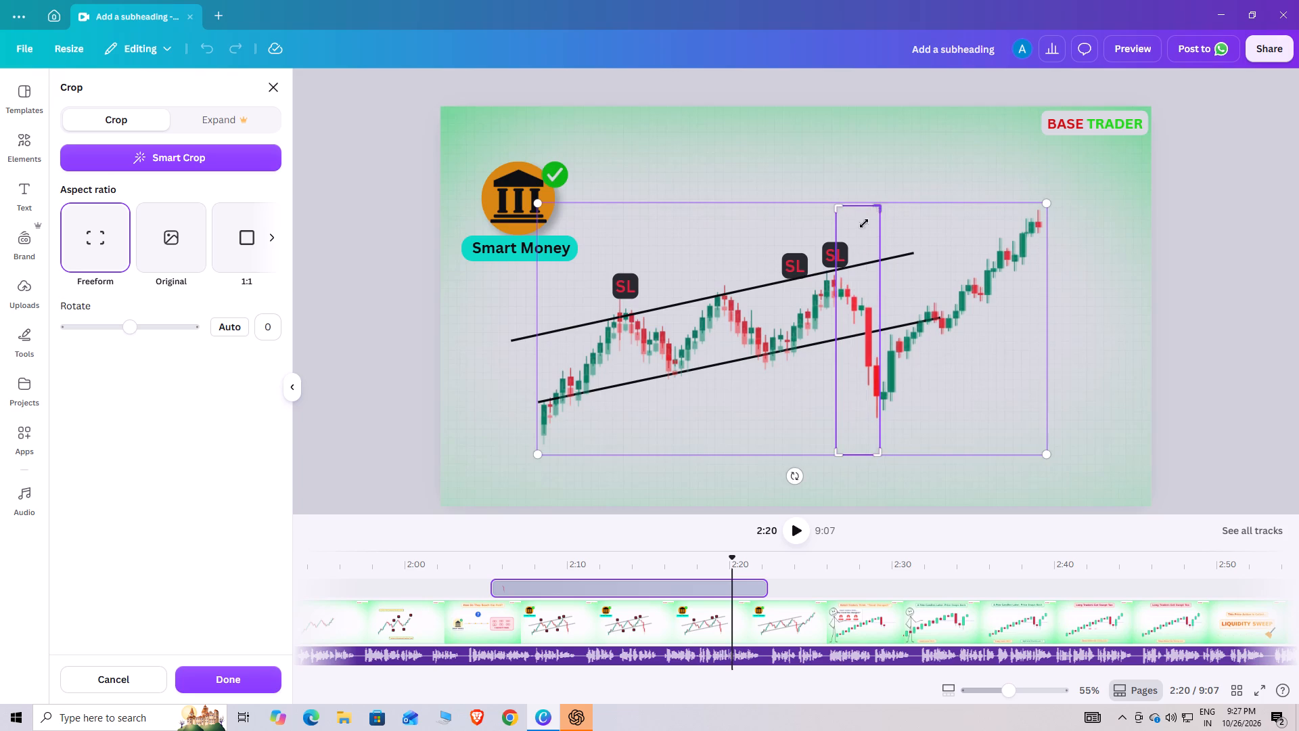
pyautogui.click(390, 308)
pyautogui.click(413, 312)
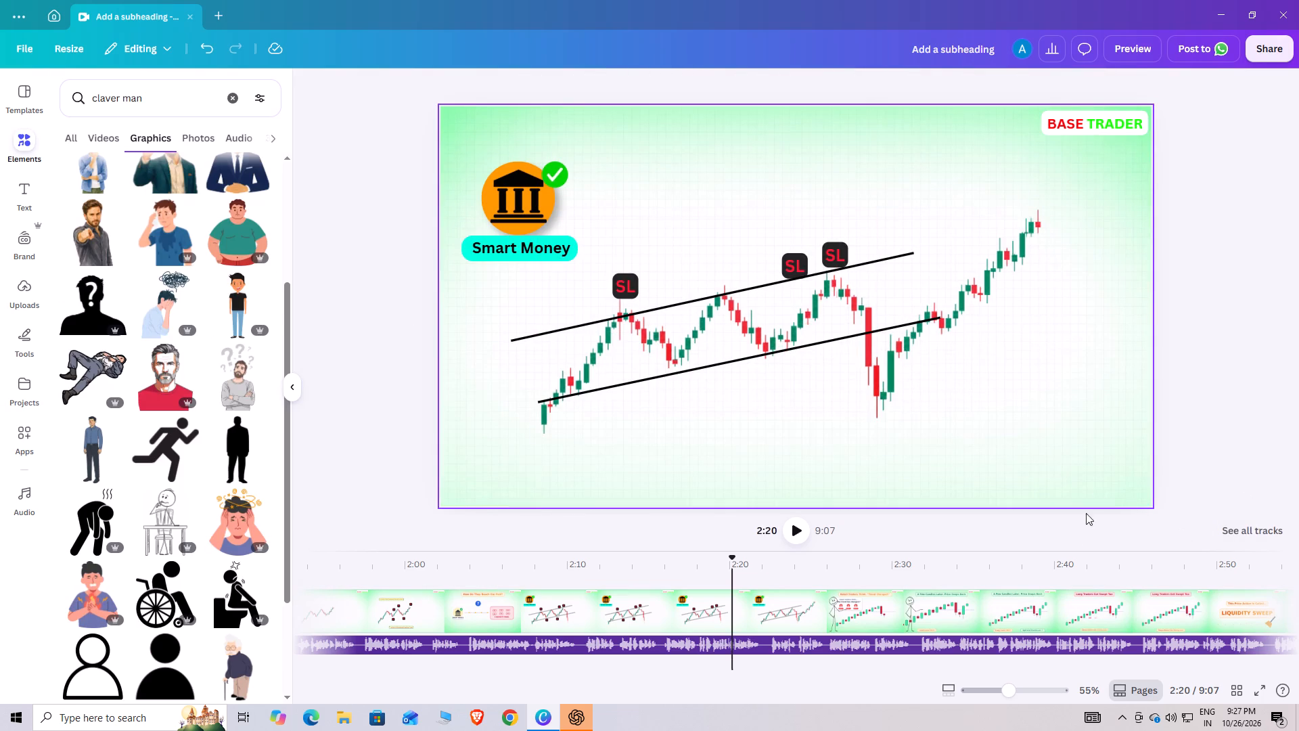
# Check the drop and rebound around 2:17 to 2:20, and lock the rising segment and the main candlestick chart in place.
pyautogui.moveTo(730, 559); pyautogui.dragTo(689, 561)
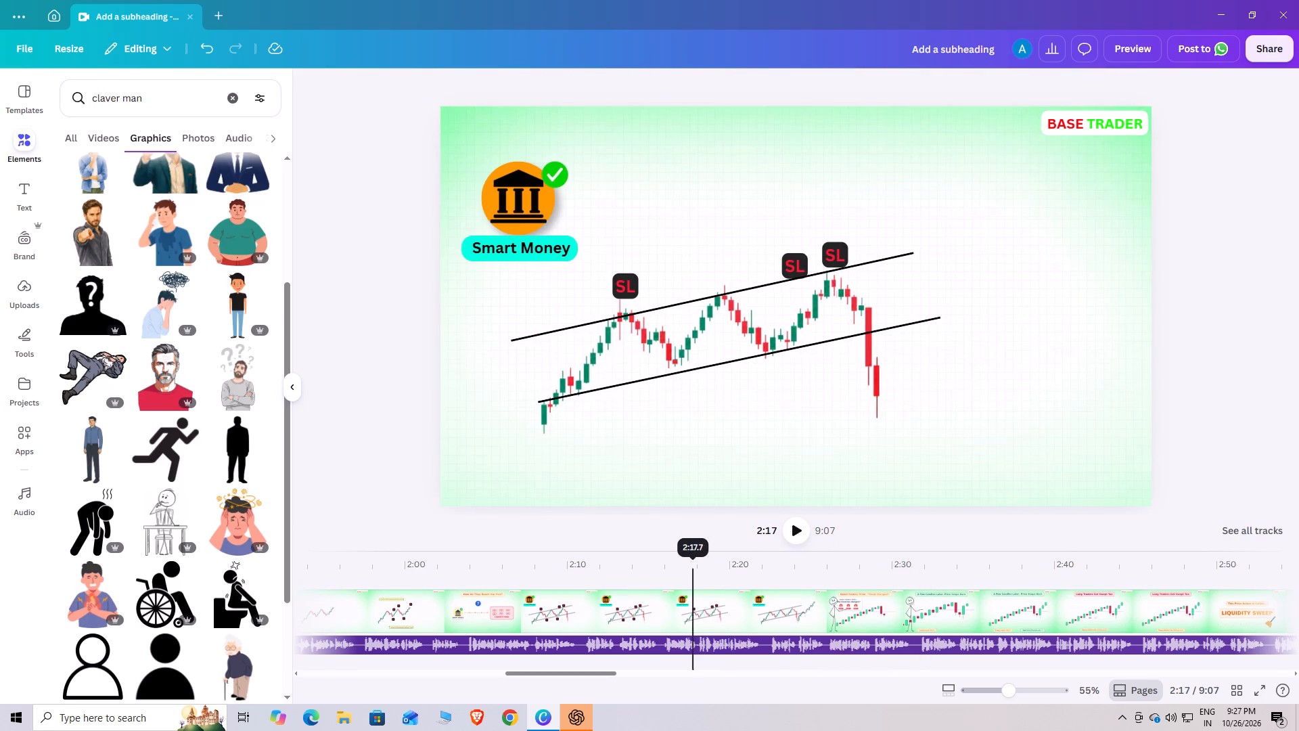
pyautogui.moveTo(689, 561); pyautogui.dragTo(739, 560)
pyautogui.click(922, 366)
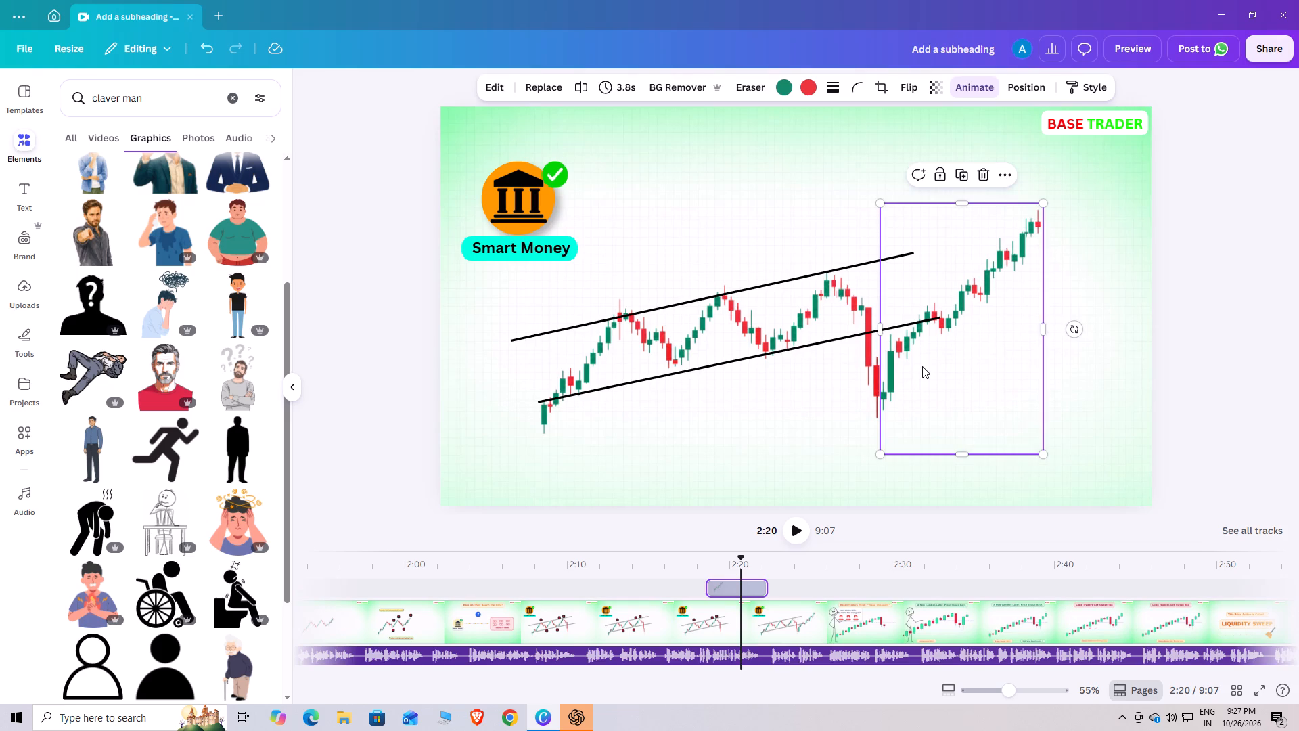
pyautogui.click(934, 173)
pyautogui.click(788, 297)
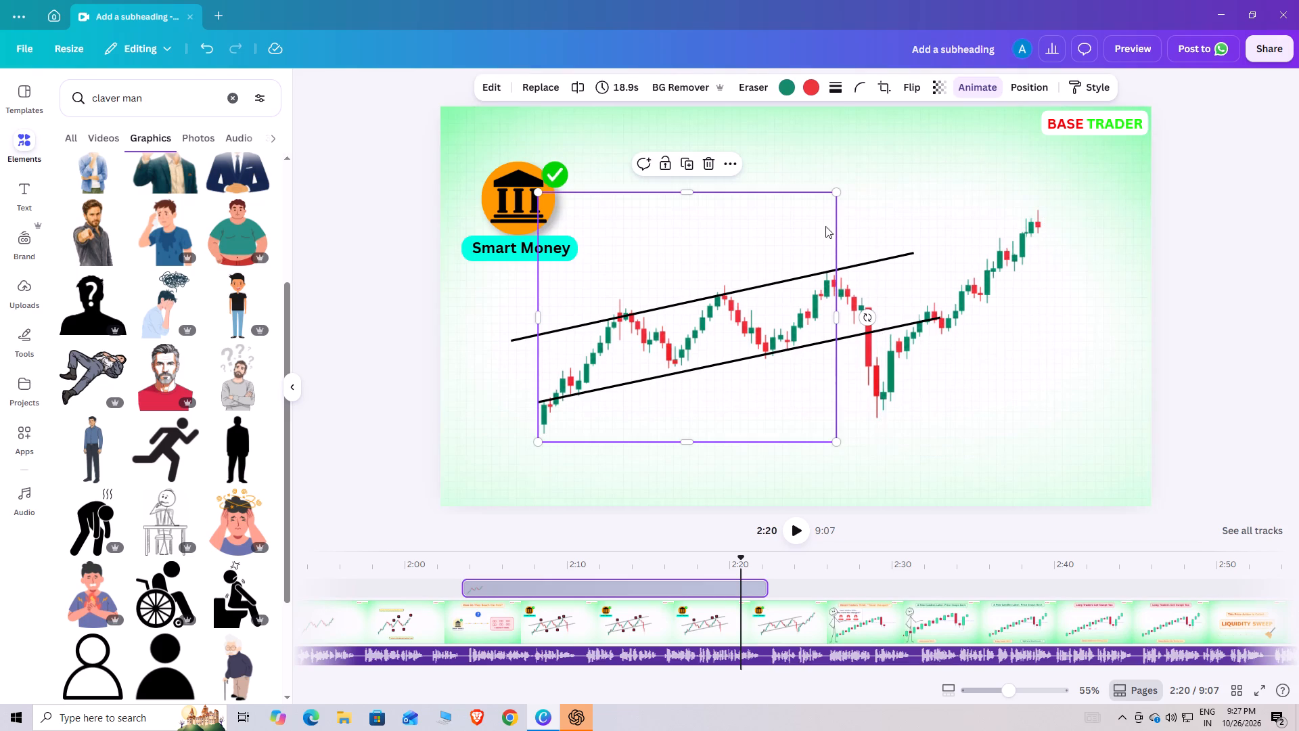
pyautogui.click(1115, 236)
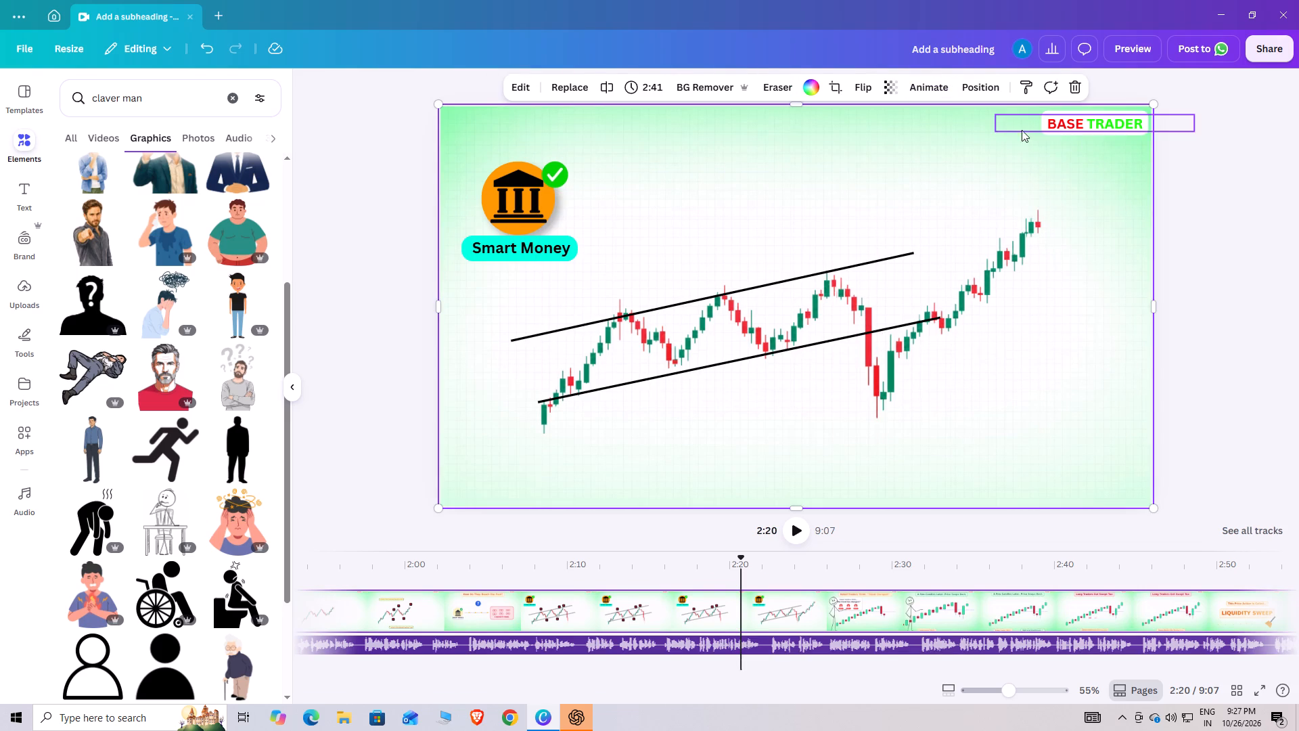
pyautogui.click(773, 165)
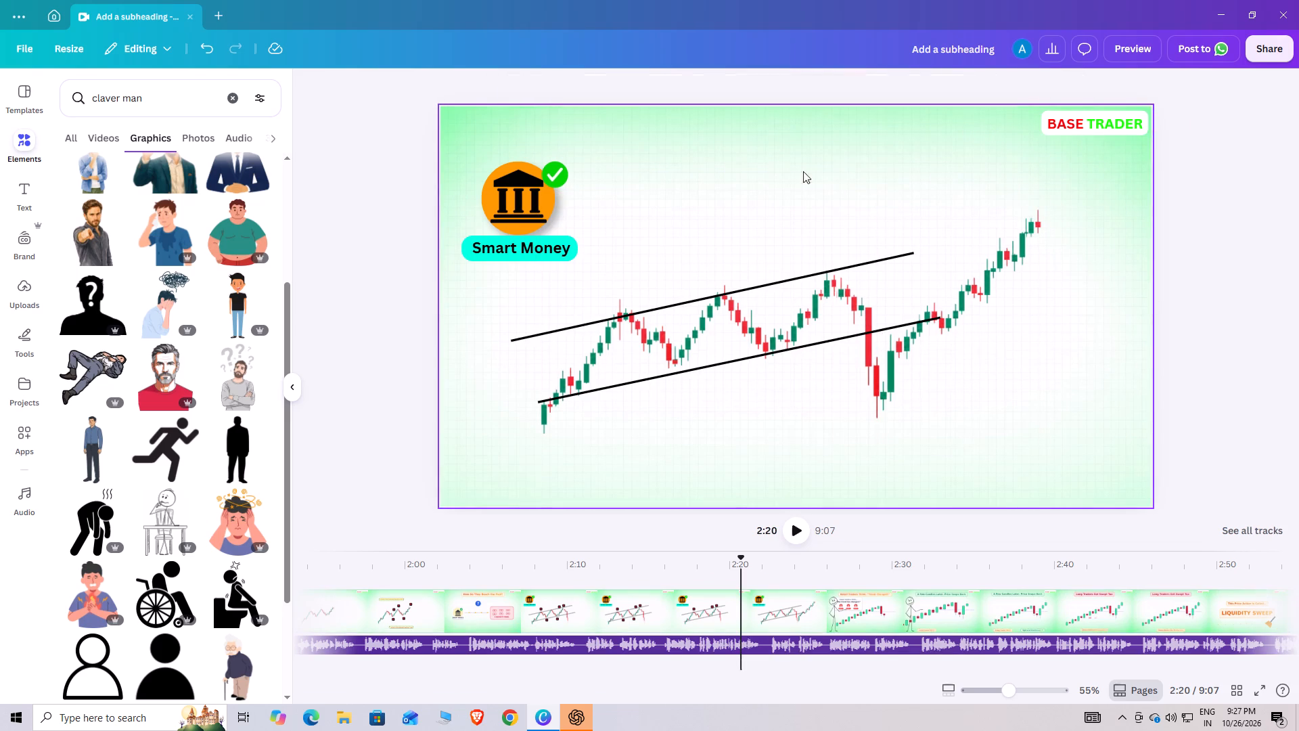
pyautogui.click(1124, 351)
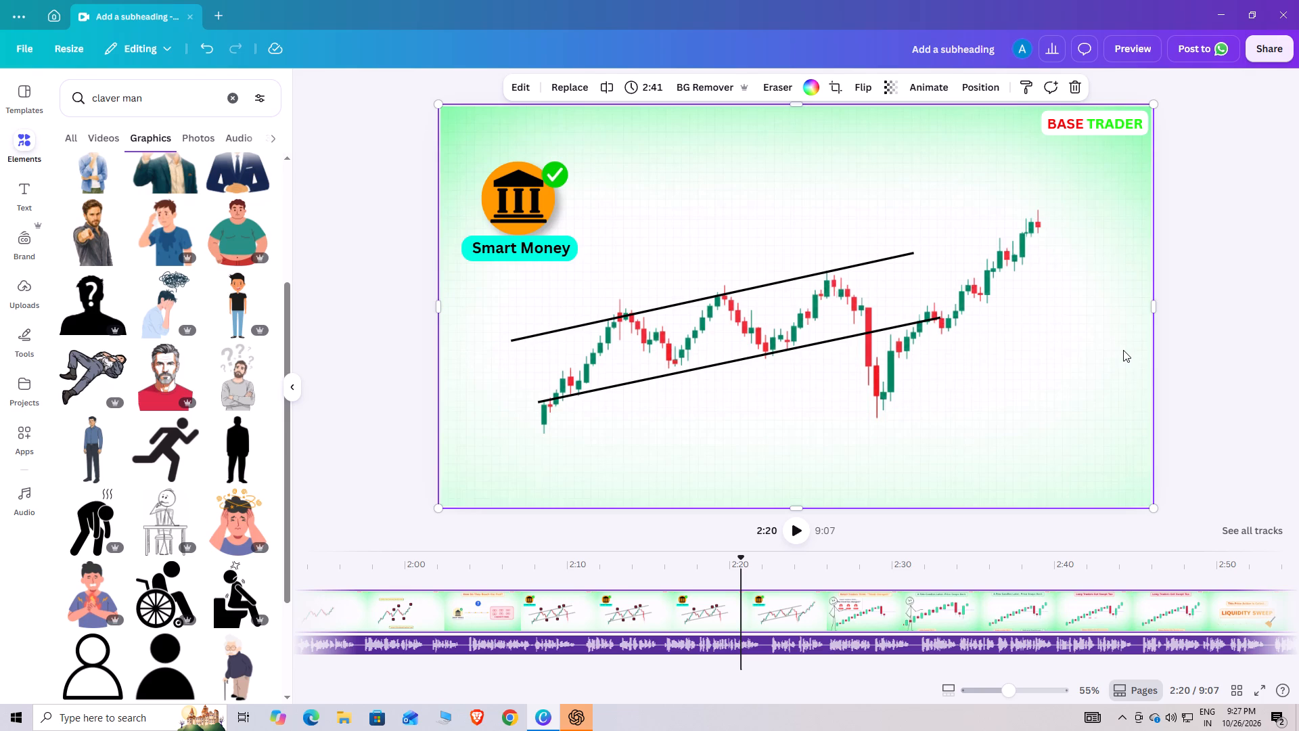
pyautogui.click(754, 345)
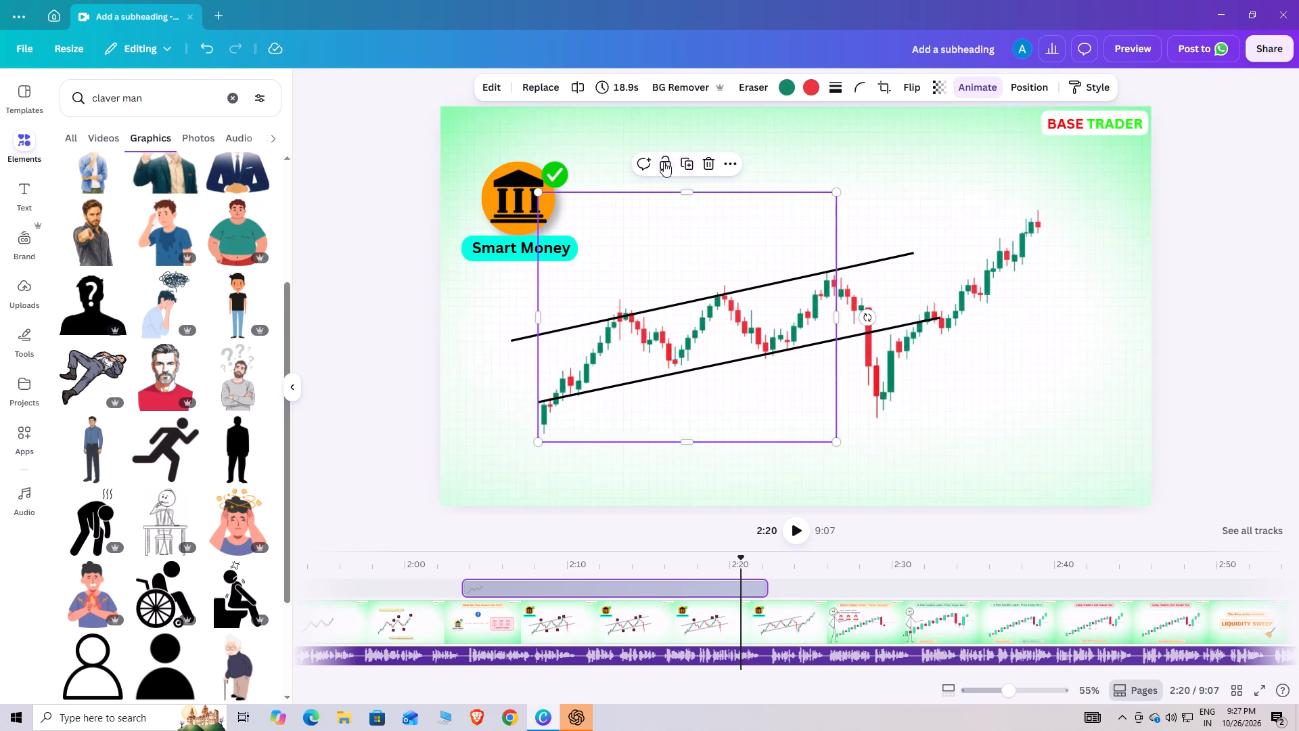
pyautogui.click(664, 162)
# At 0:24, straighten the tilted "Fake Demand Zone" label, place it just below the green zone band, and lock it.
pyautogui.moveTo(743, 564); pyautogui.dragTo(737, 564)
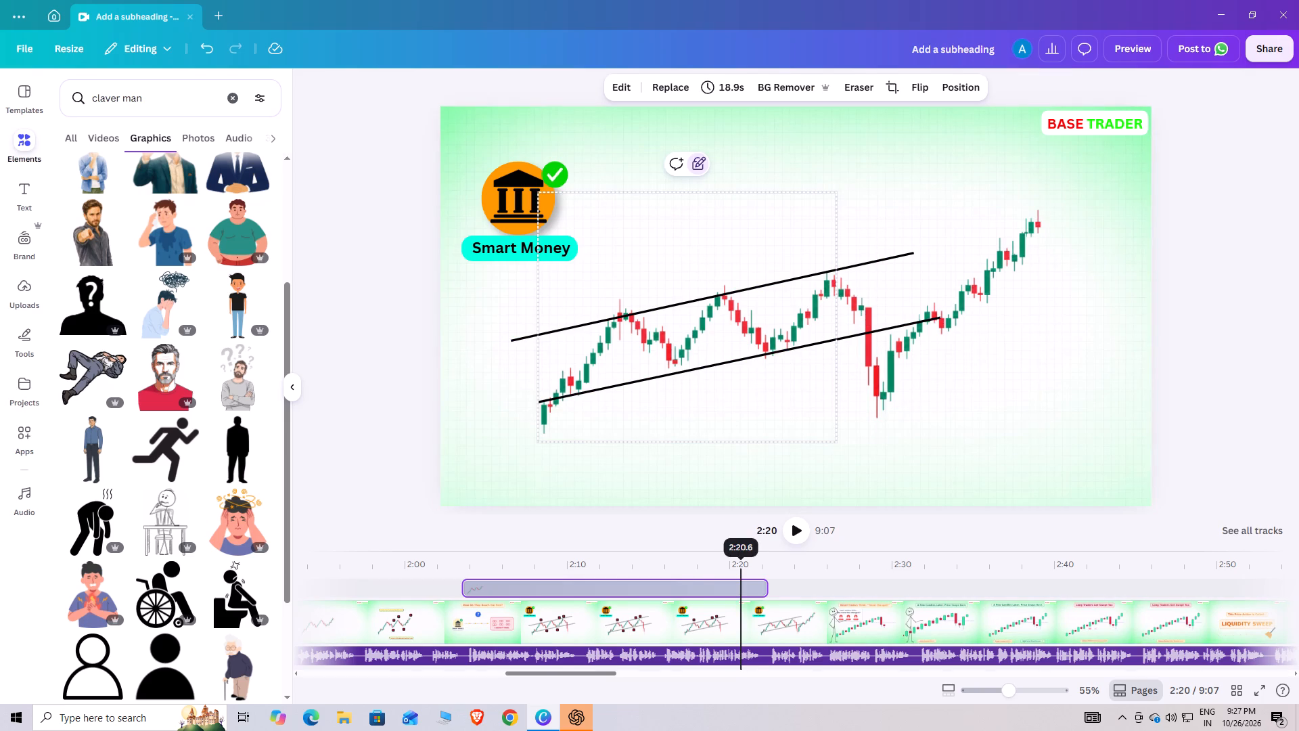
pyautogui.moveTo(737, 564); pyautogui.dragTo(400, 572)
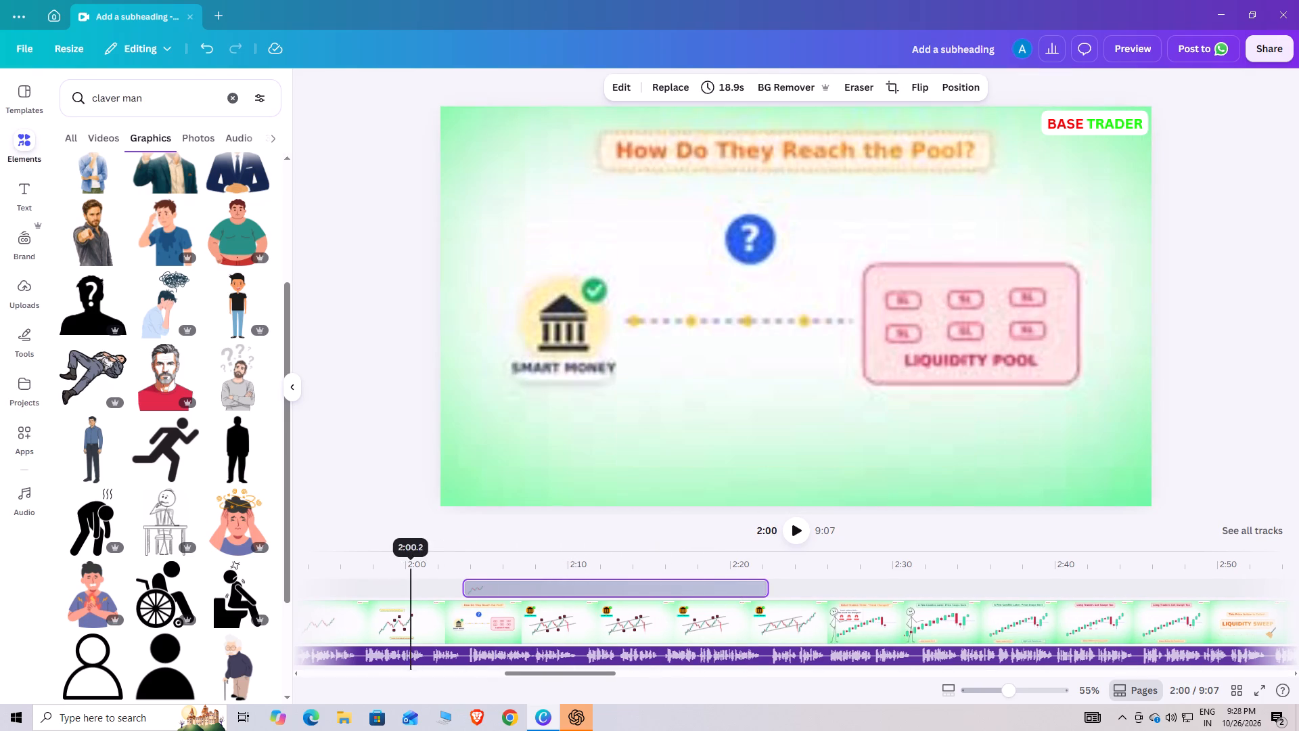
pyautogui.moveTo(400, 572); pyautogui.dragTo(327, 580)
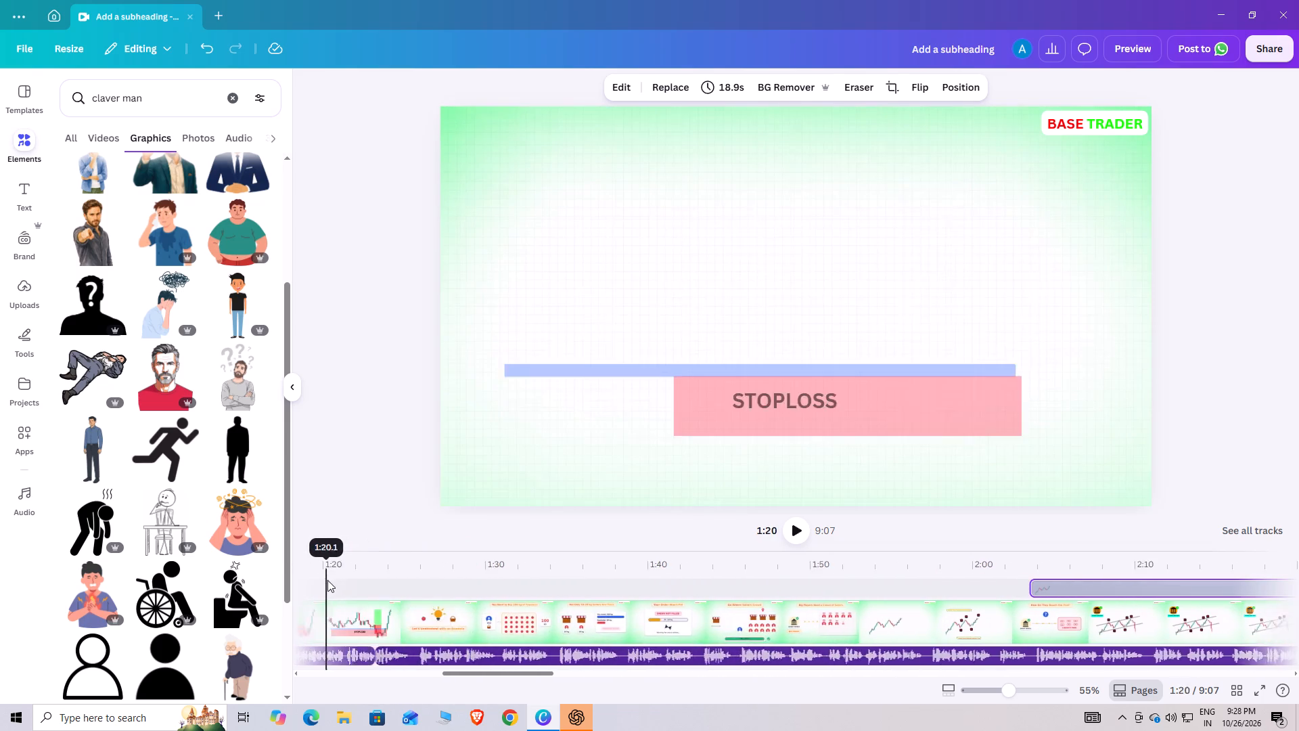
pyautogui.moveTo(327, 580); pyautogui.dragTo(326, 581)
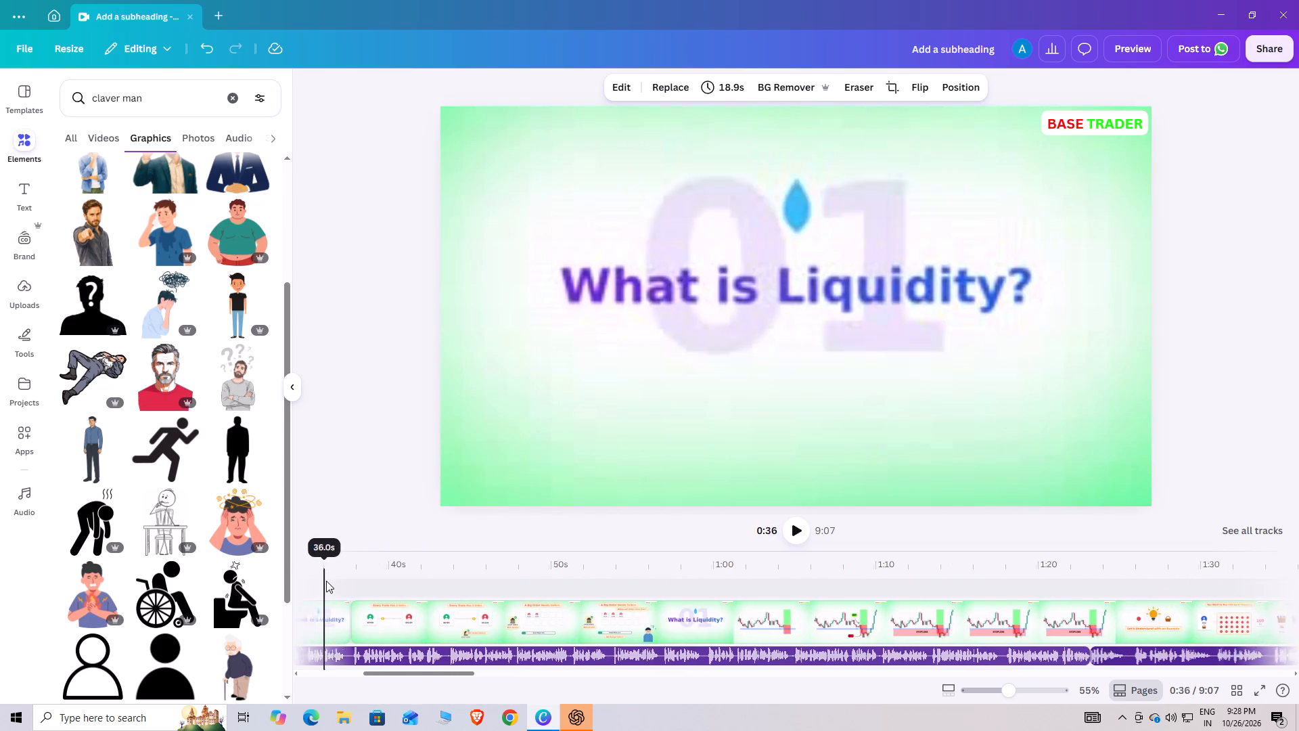
pyautogui.moveTo(326, 581); pyautogui.dragTo(423, 566)
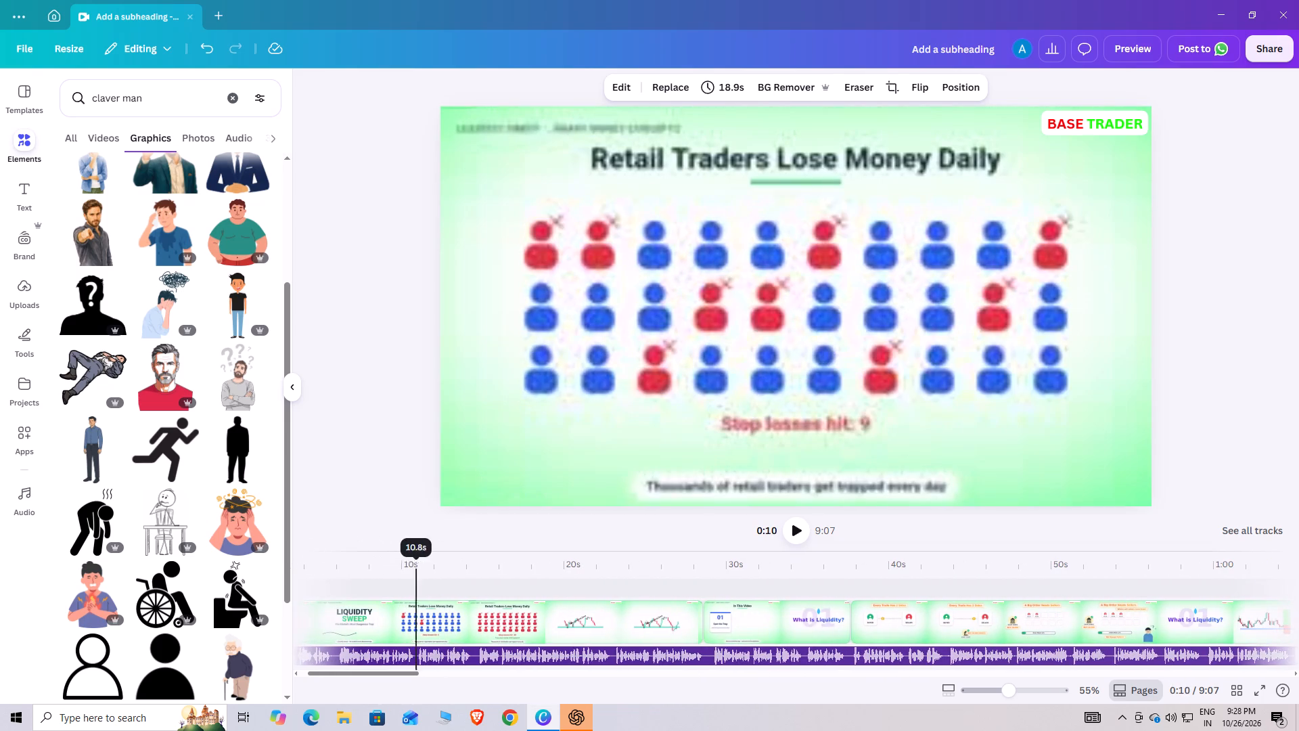
pyautogui.moveTo(423, 566); pyautogui.dragTo(630, 569)
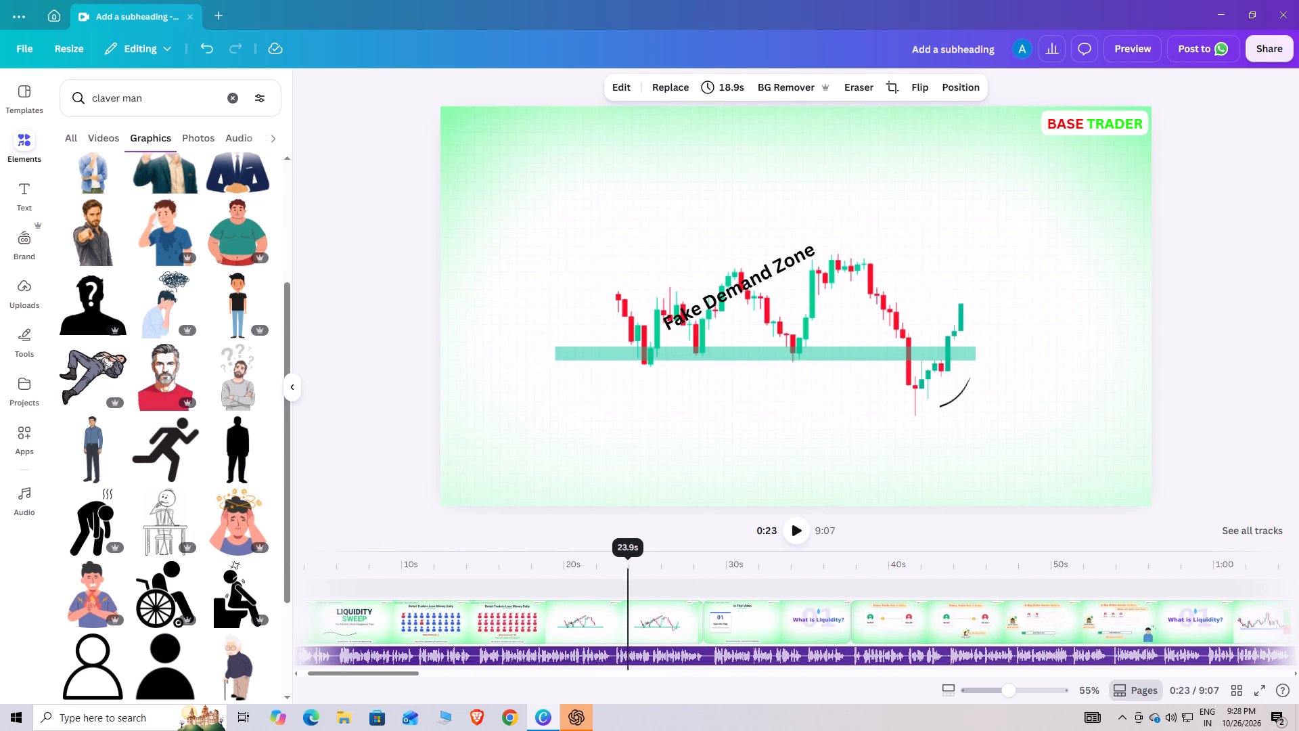
pyautogui.moveTo(630, 569); pyautogui.dragTo(643, 569)
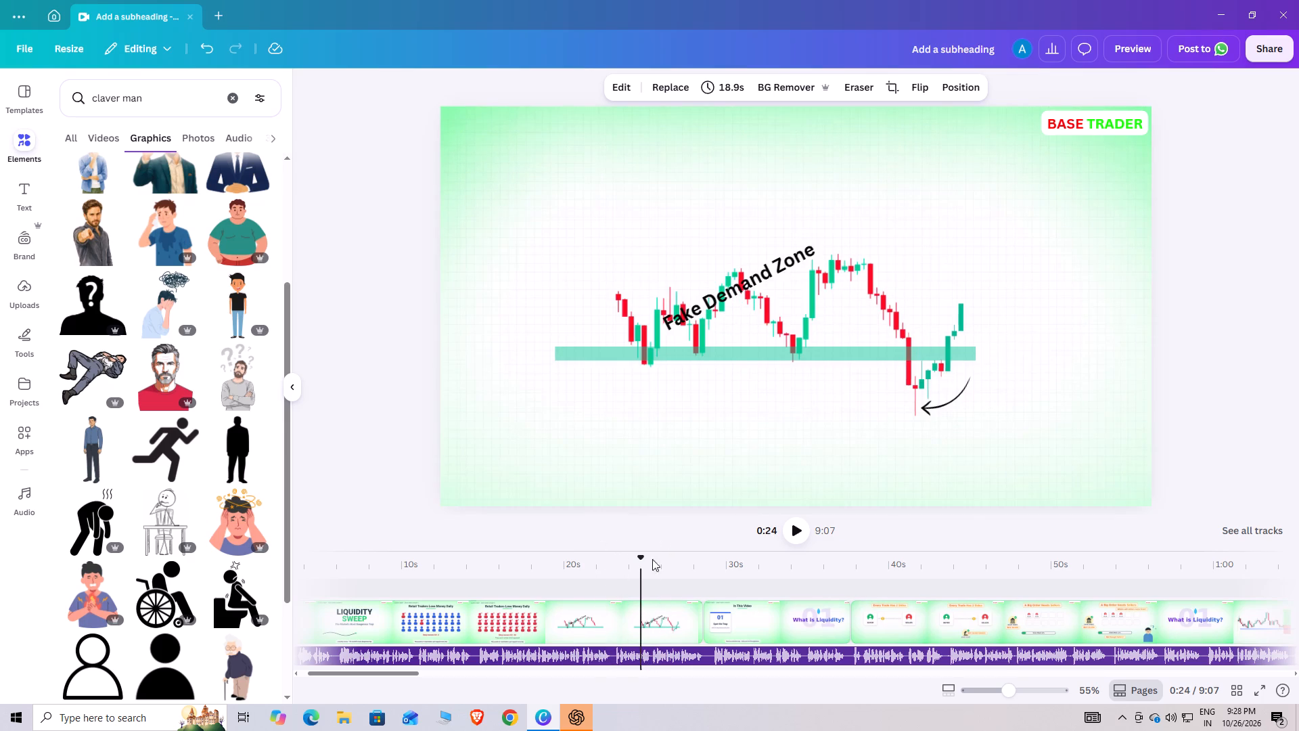
pyautogui.click(795, 254)
pyautogui.moveTo(779, 368); pyautogui.dragTo(748, 386)
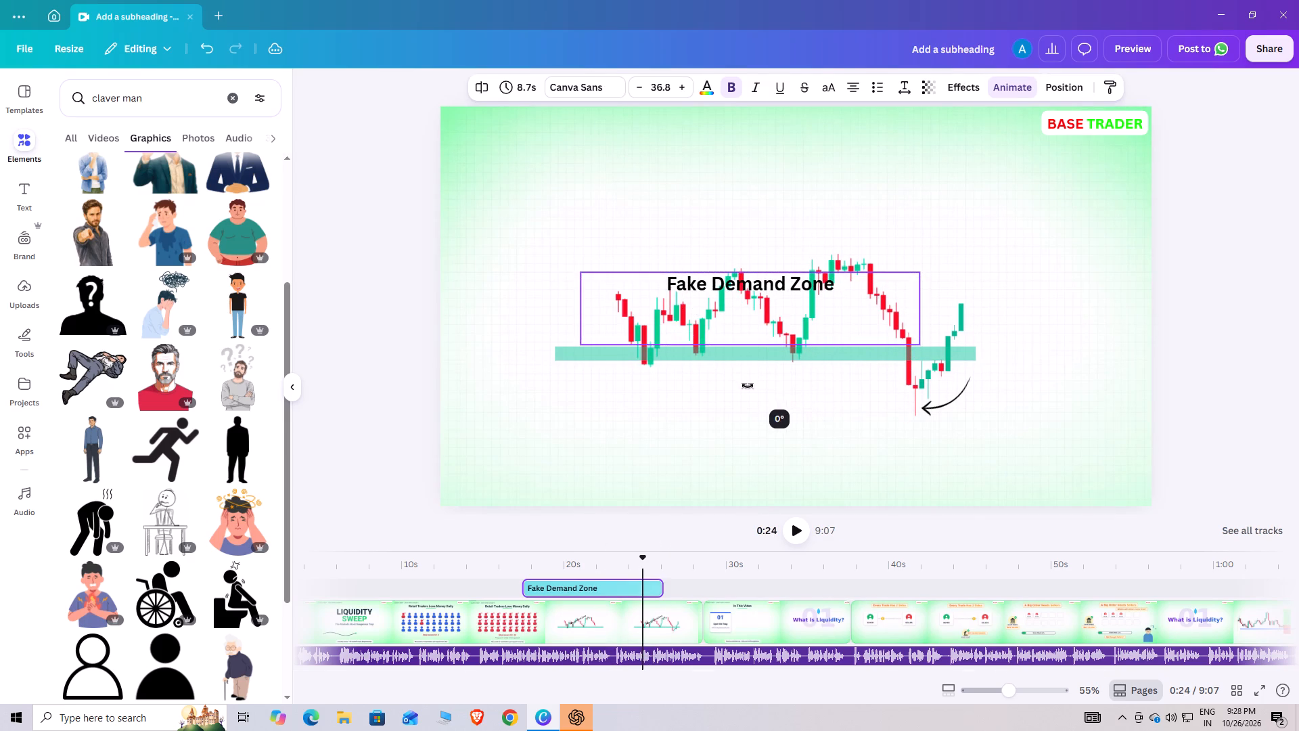
pyautogui.moveTo(748, 386); pyautogui.dragTo(748, 387)
pyautogui.moveTo(778, 314); pyautogui.dragTo(782, 403)
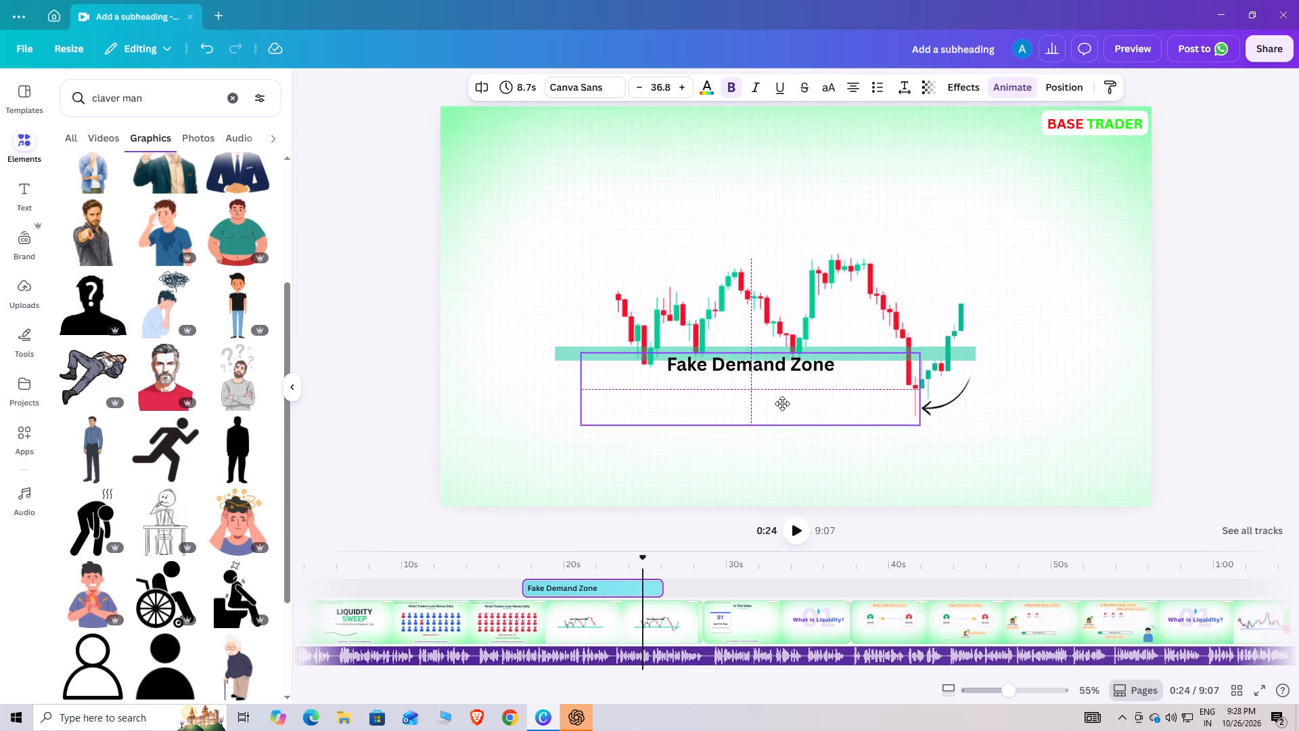
pyautogui.moveTo(782, 403); pyautogui.dragTo(784, 403)
pyautogui.click(738, 336)
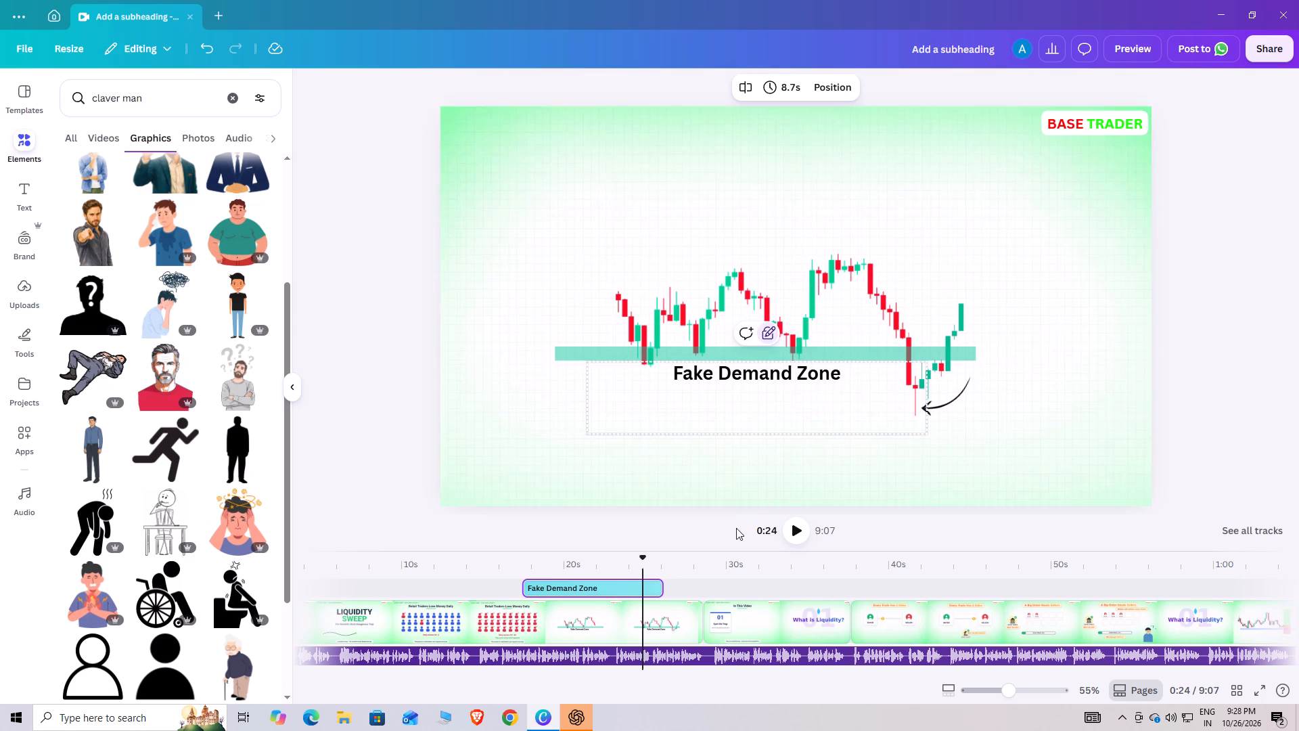
# In the Liquidity Pool scene at 3:35, unlock the short slanted line below the zigzag's first low.
pyautogui.moveTo(642, 560); pyautogui.dragTo(538, 564)
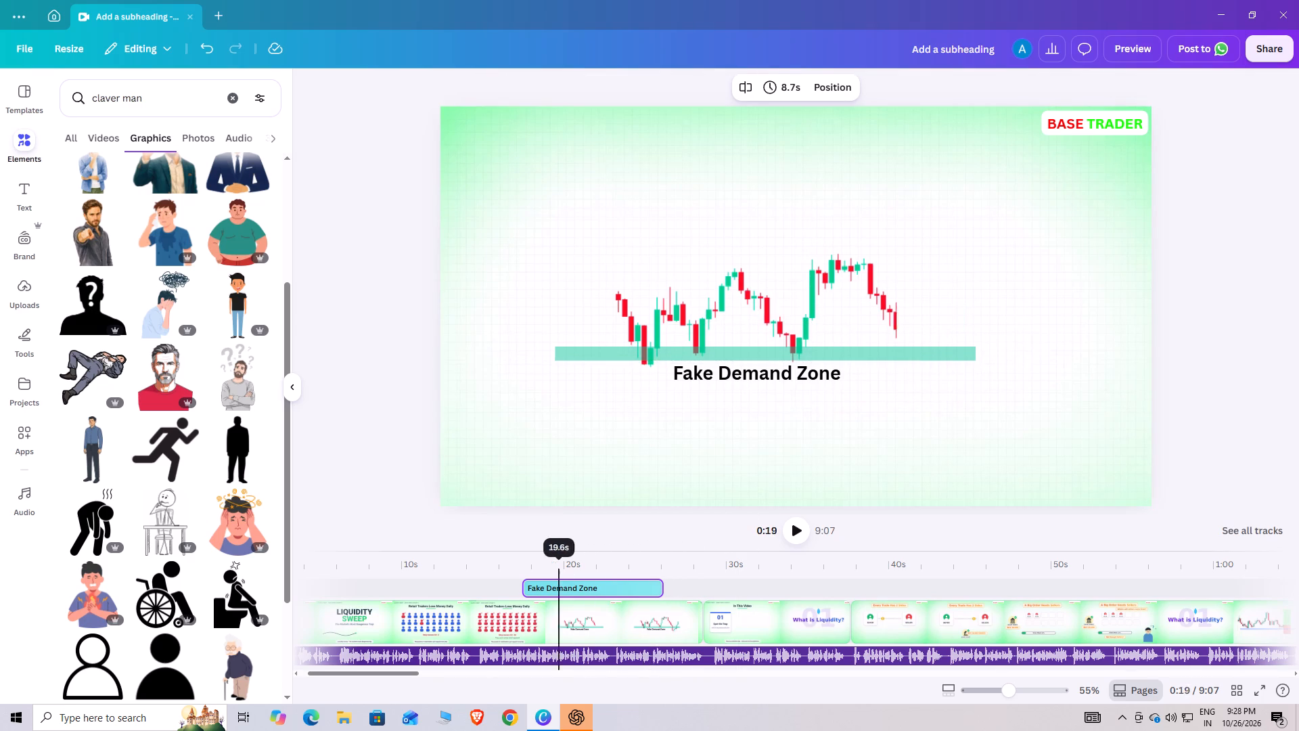
pyautogui.moveTo(538, 564); pyautogui.dragTo(719, 557)
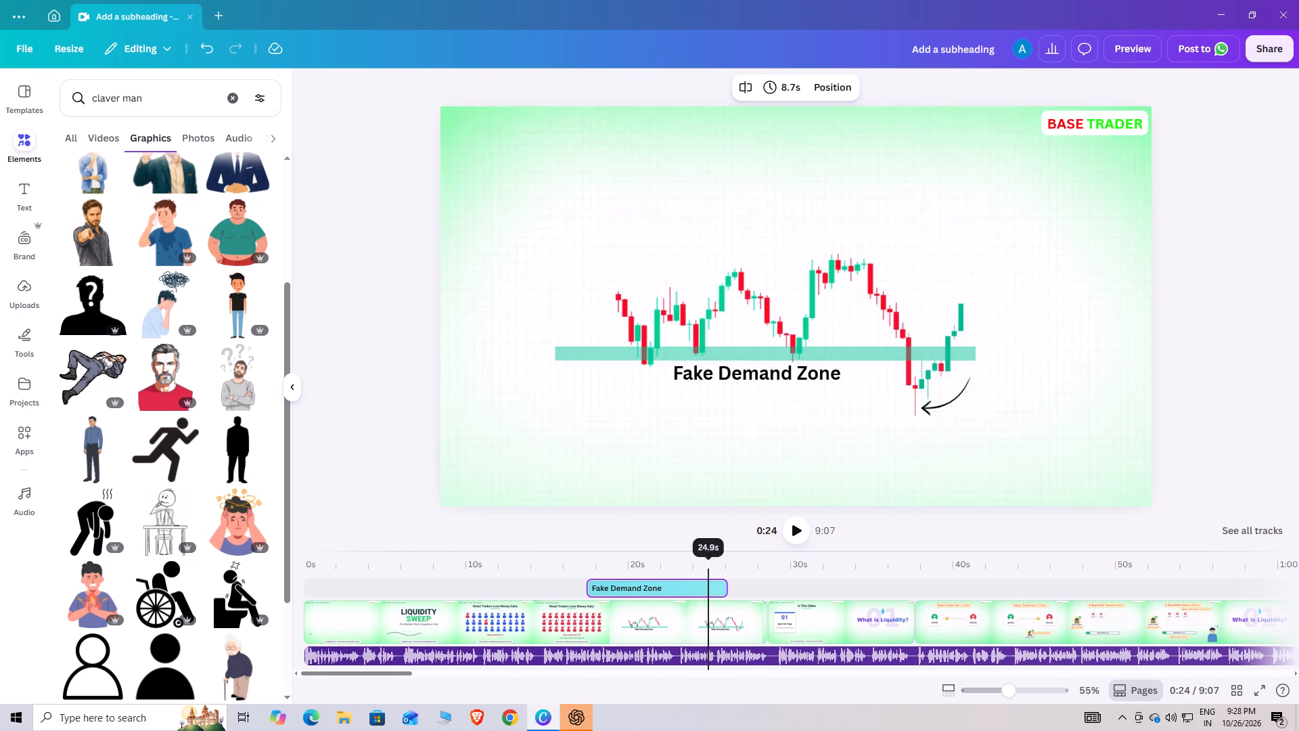
pyautogui.moveTo(719, 557); pyautogui.dragTo(1211, 553)
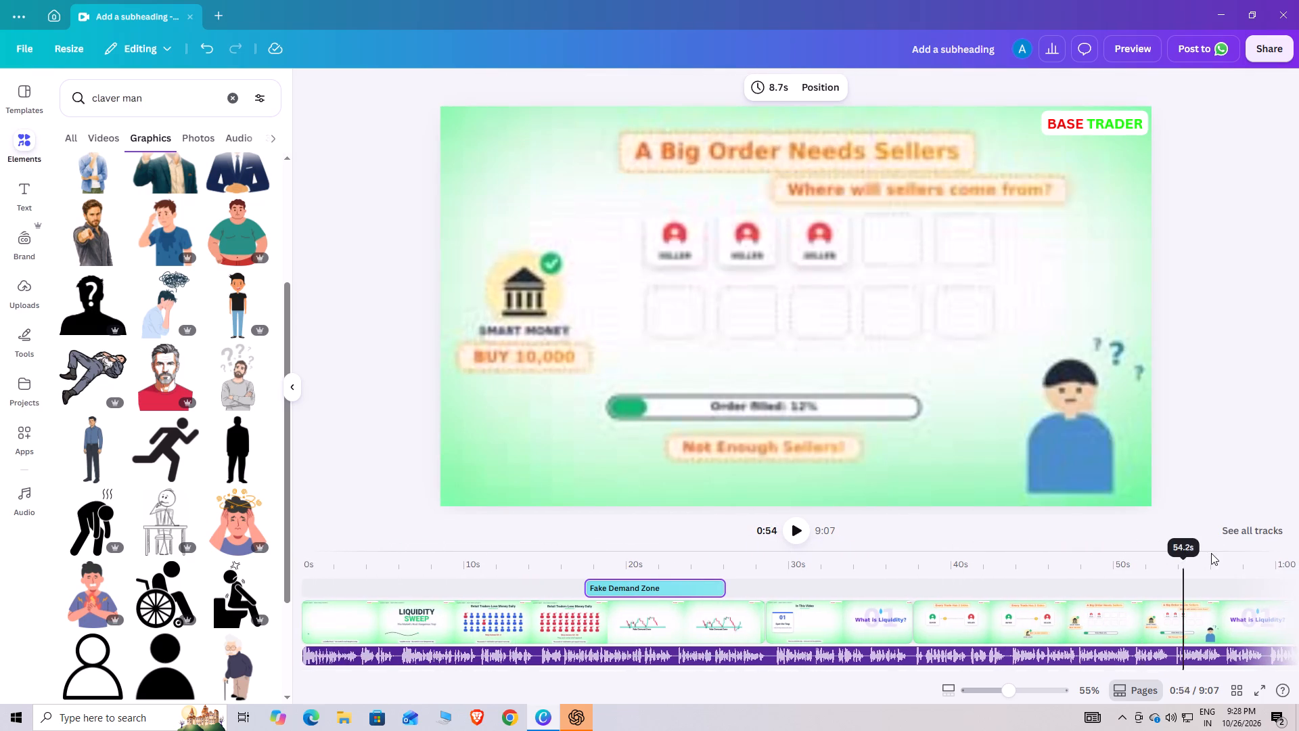
pyautogui.moveTo(1211, 553); pyautogui.dragTo(1227, 552)
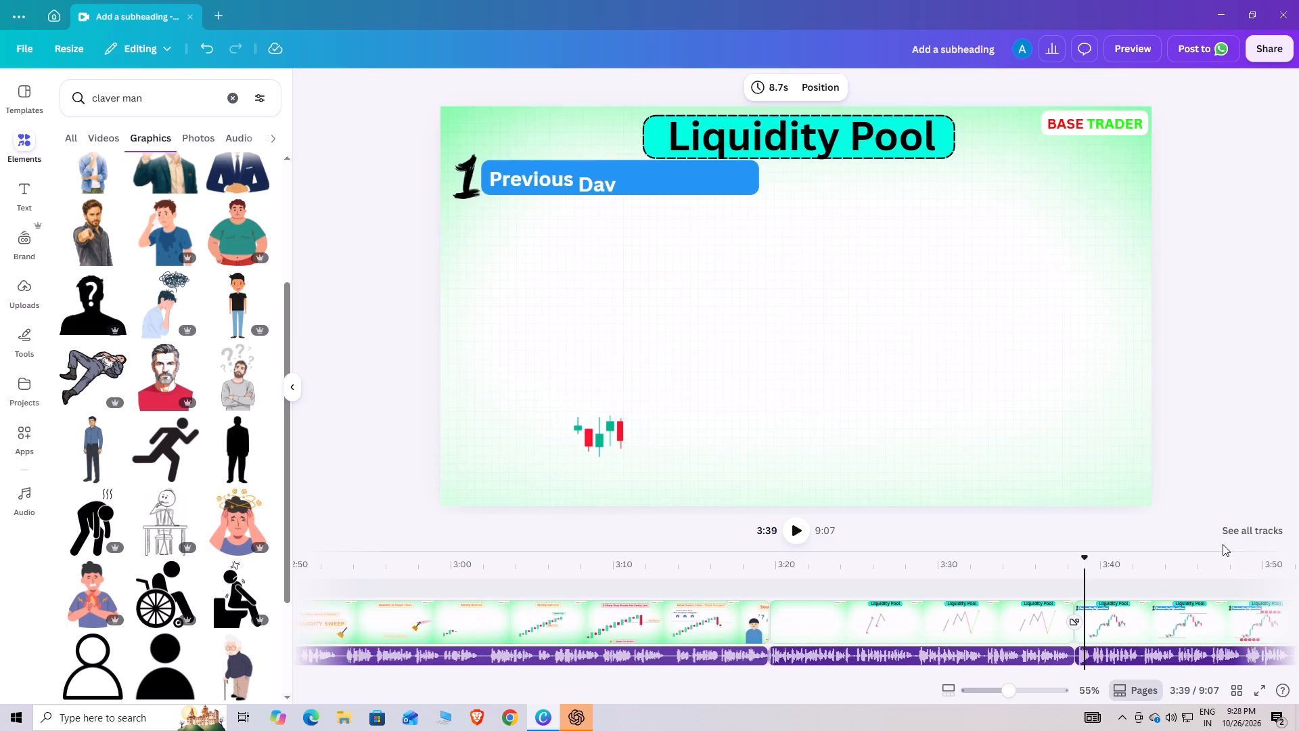
pyautogui.moveTo(742, 562); pyautogui.dragTo(683, 567)
pyautogui.click(631, 419)
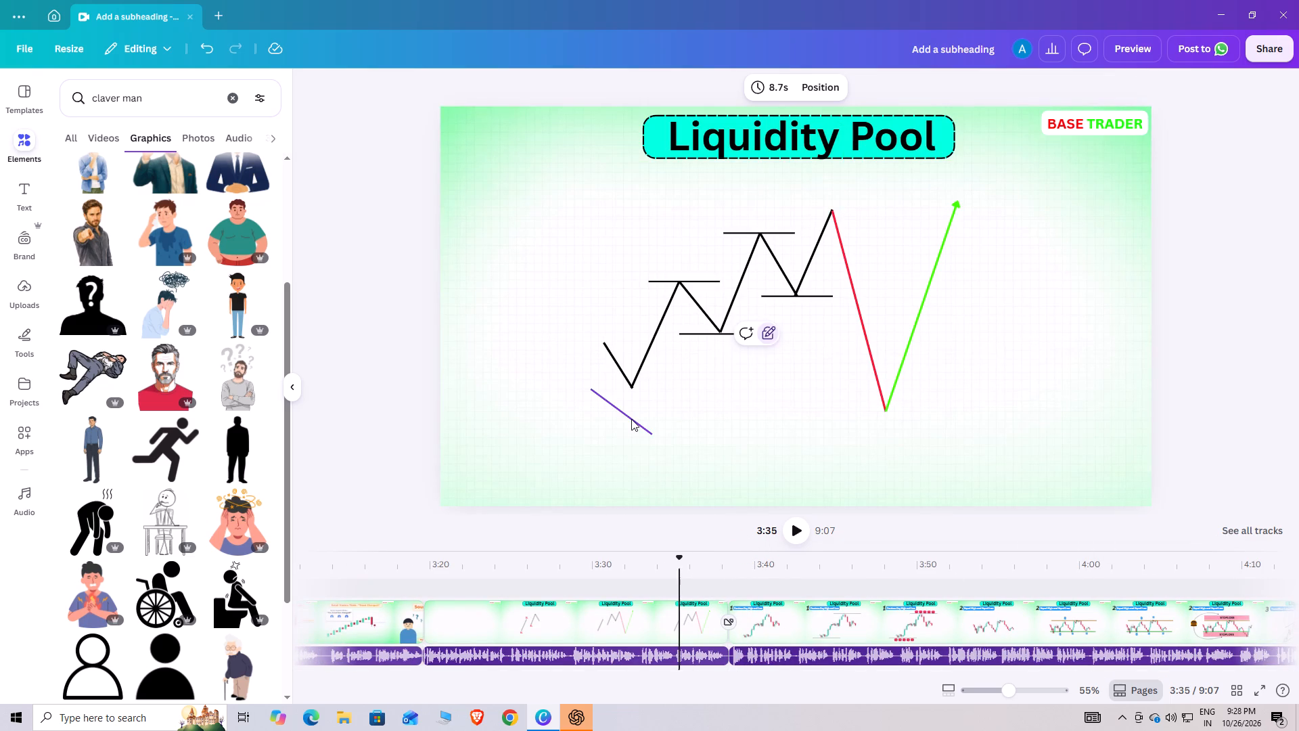
pyautogui.click(631, 419)
pyautogui.click(626, 360)
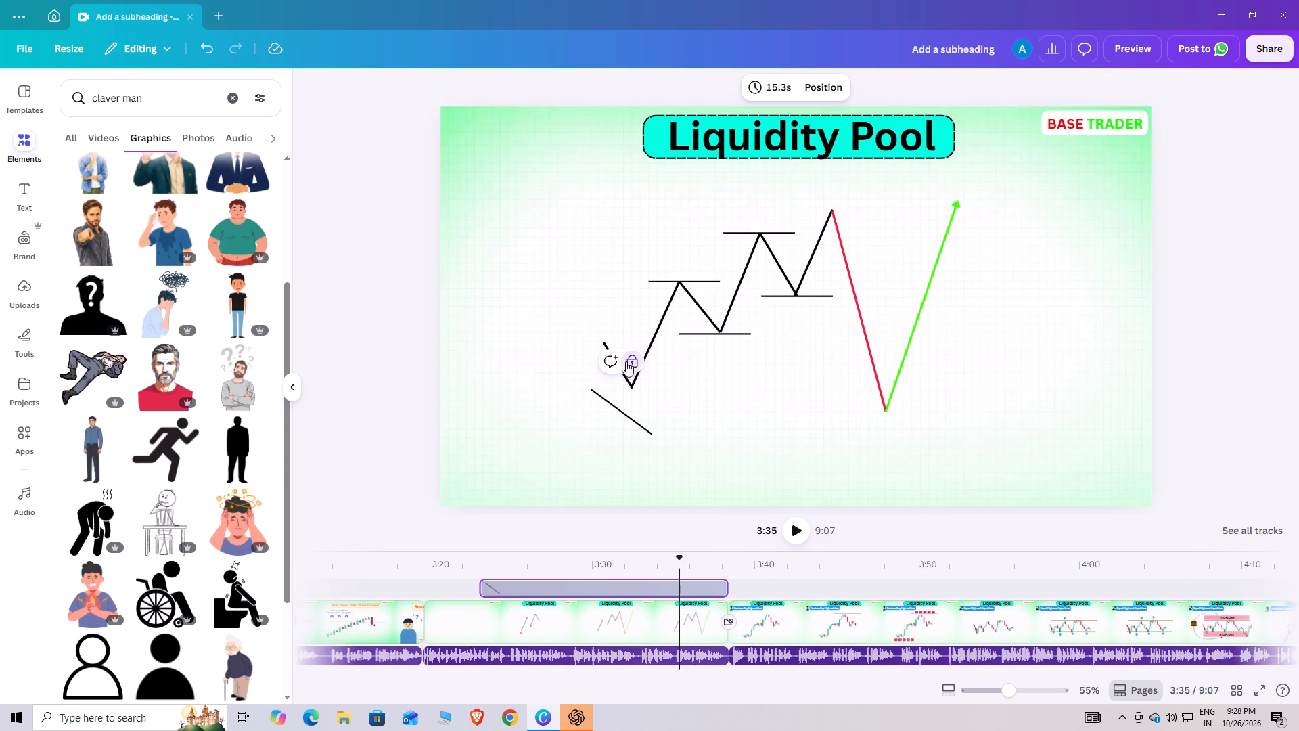
pyautogui.click(635, 367)
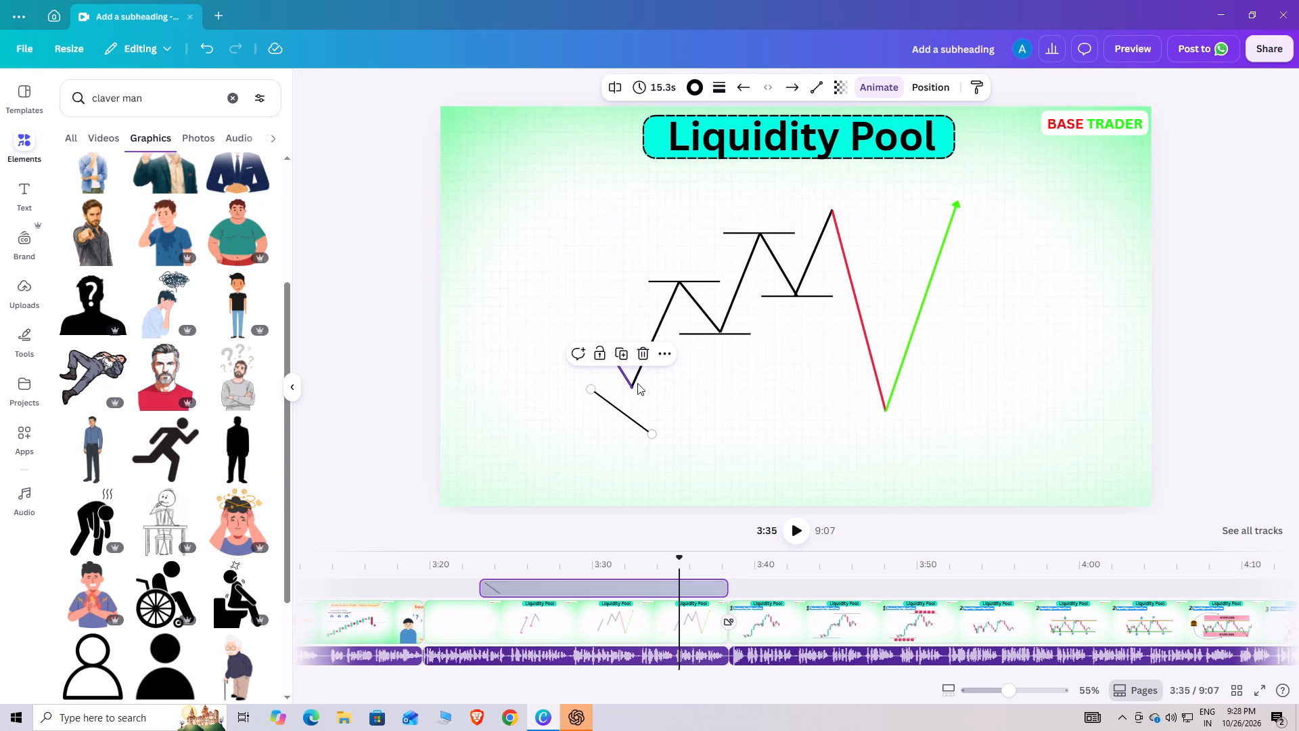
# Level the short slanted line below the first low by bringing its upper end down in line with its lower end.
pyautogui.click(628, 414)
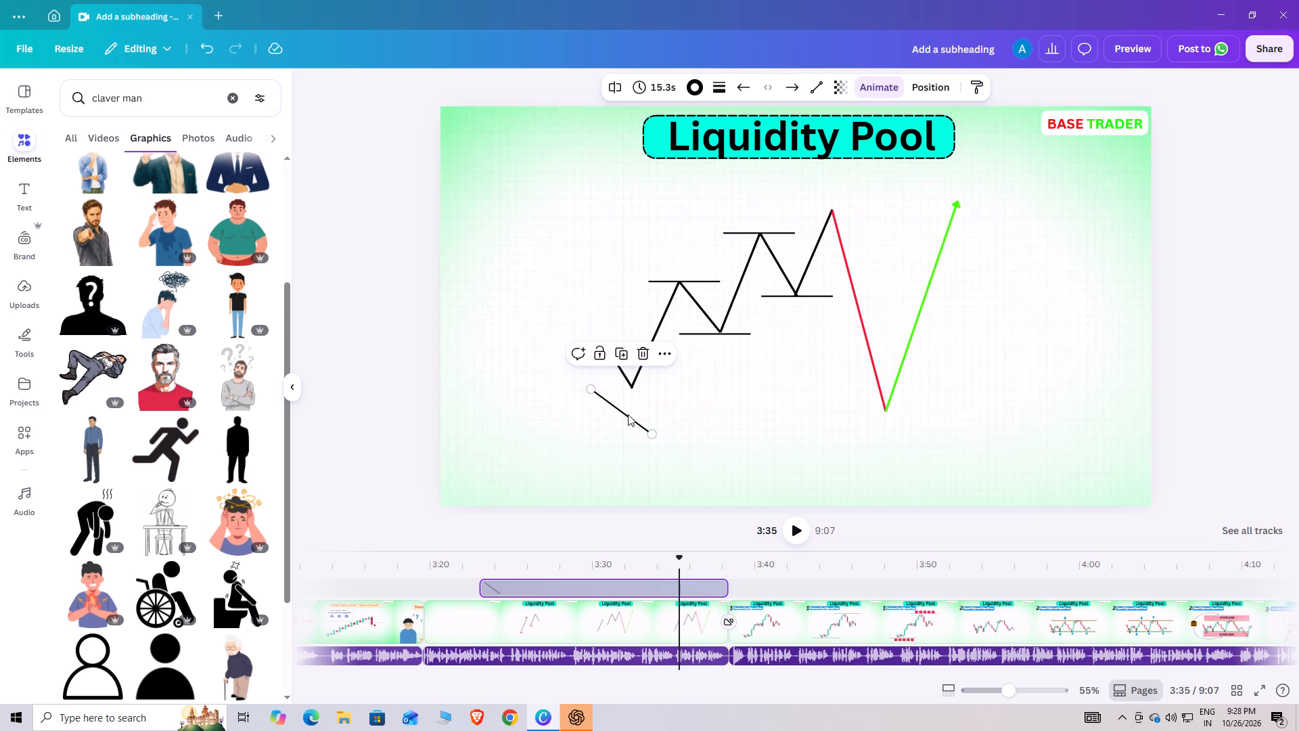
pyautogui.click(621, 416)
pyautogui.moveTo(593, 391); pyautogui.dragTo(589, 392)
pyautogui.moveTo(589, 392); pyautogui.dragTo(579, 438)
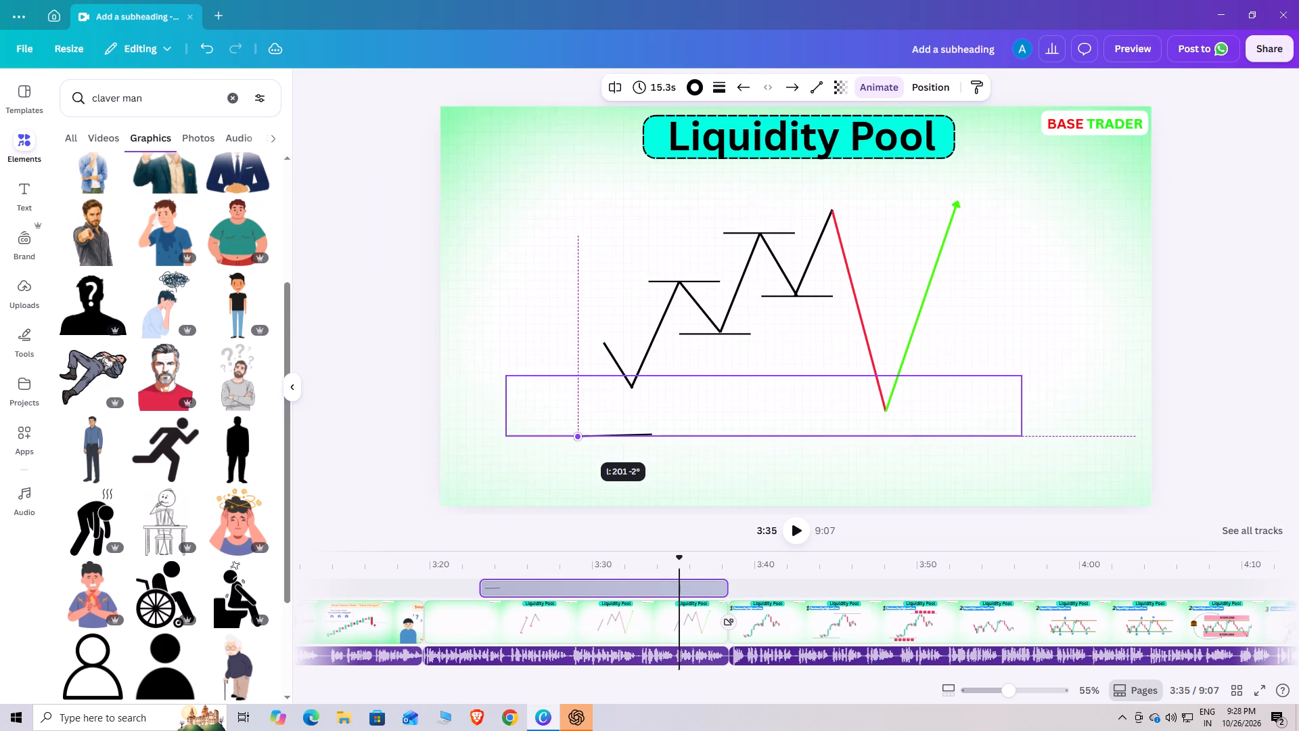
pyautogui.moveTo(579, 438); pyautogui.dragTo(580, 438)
# Delete the short line below the zigzag's first low.
pyautogui.click(631, 401)
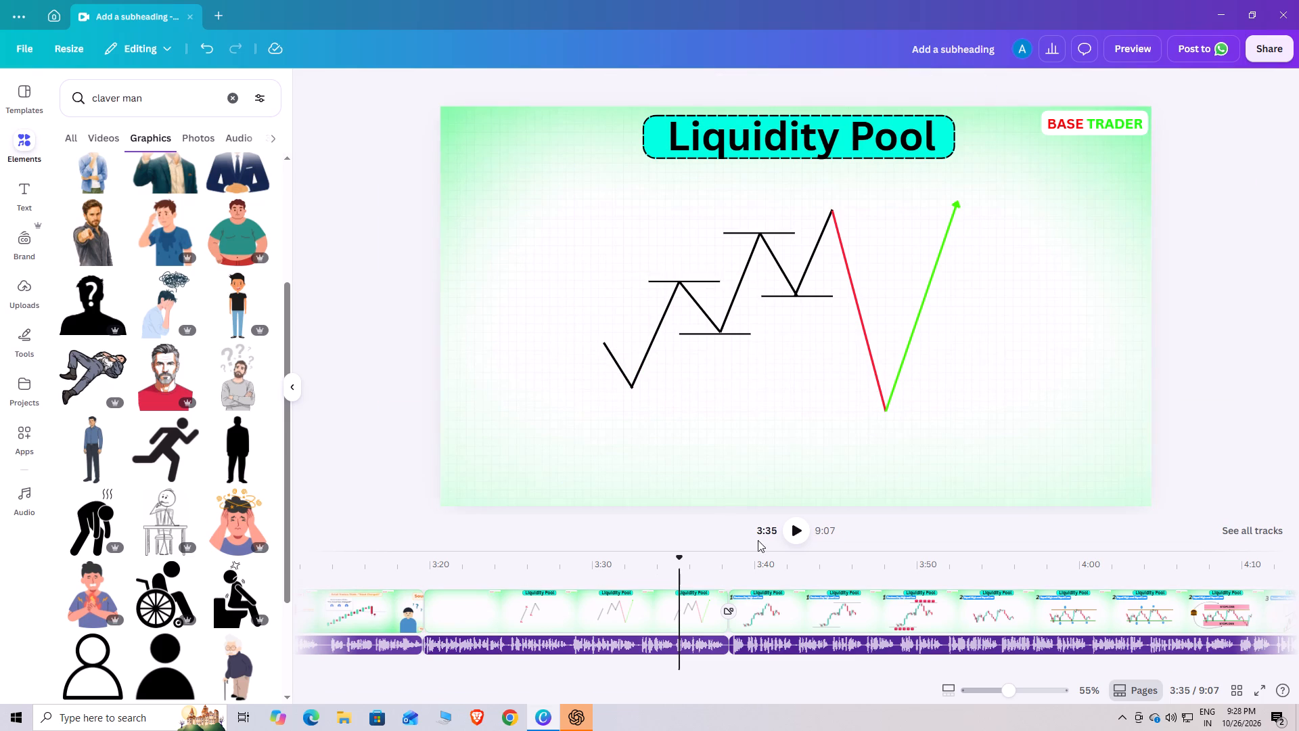
# In the Stop-Loss Hit scene at 6:50, level the tilted red line, align it with the first candle's low, and lock it.
pyautogui.moveTo(679, 560); pyautogui.dragTo(765, 567)
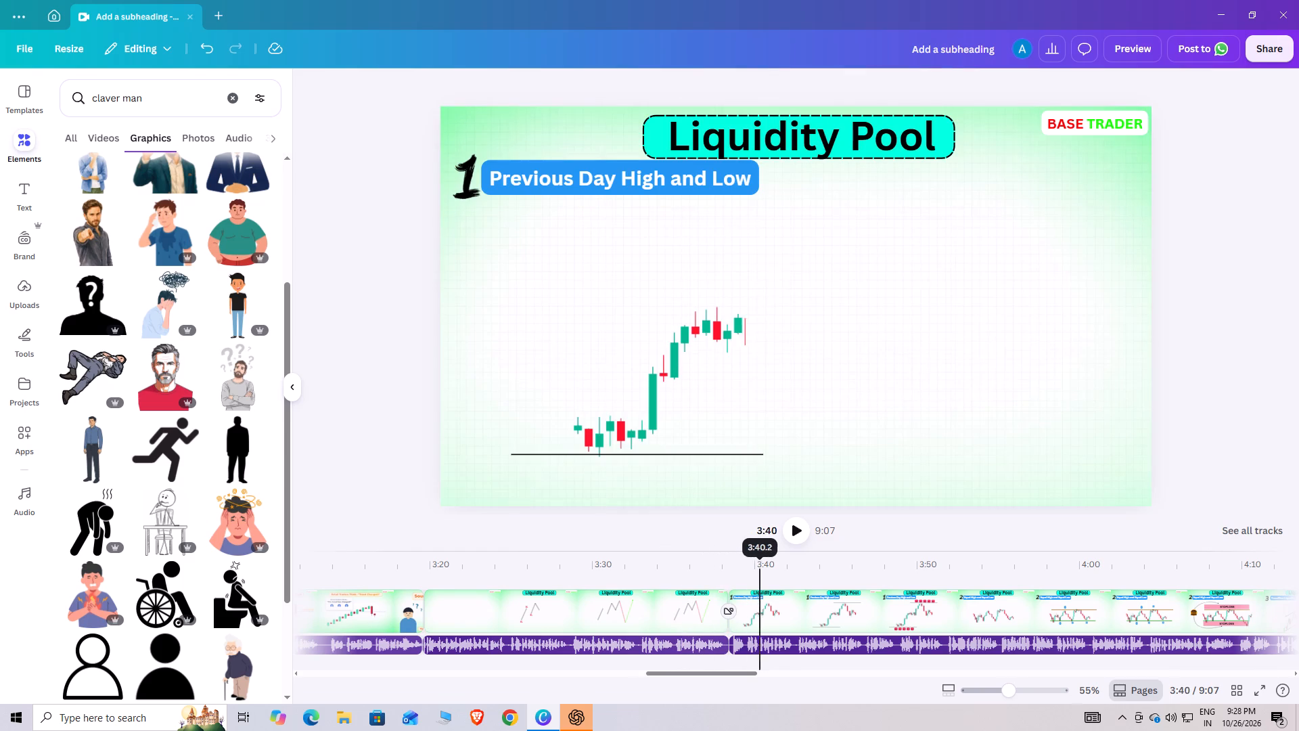
pyautogui.moveTo(765, 567); pyautogui.dragTo(1064, 588)
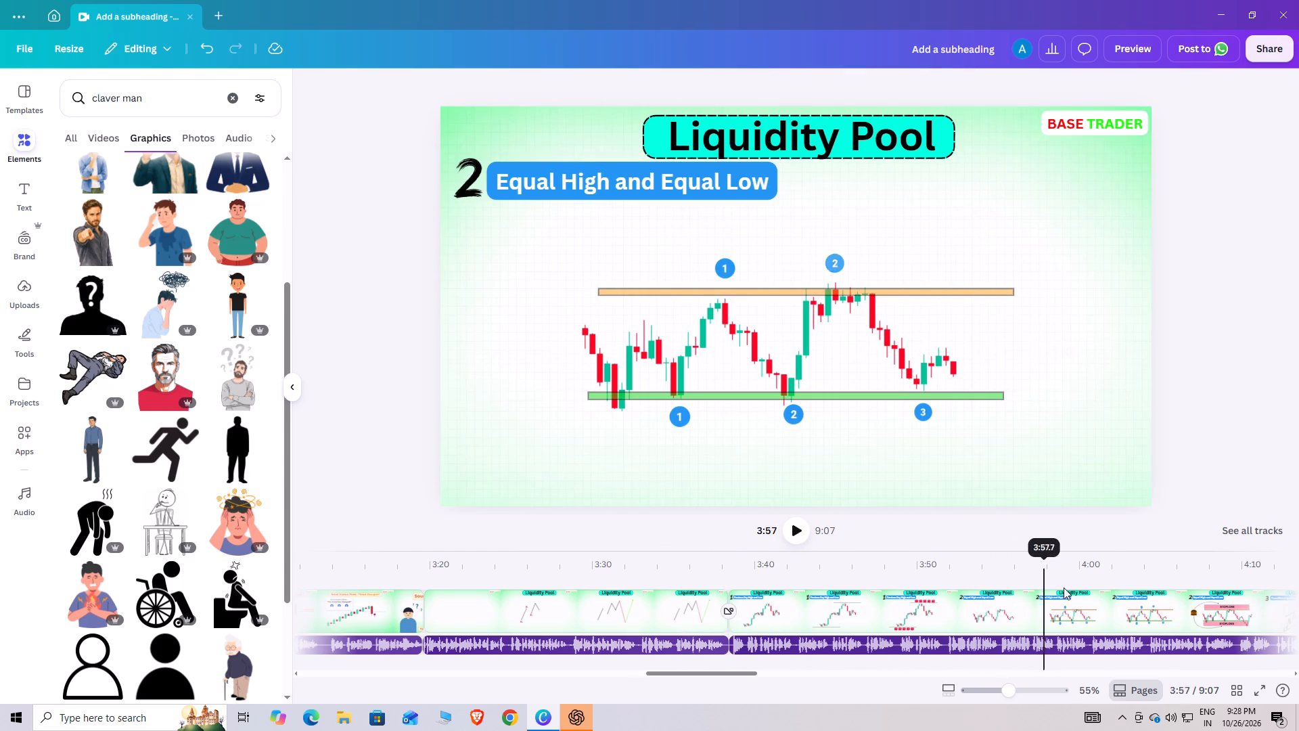
pyautogui.moveTo(1064, 588); pyautogui.dragTo(1261, 597)
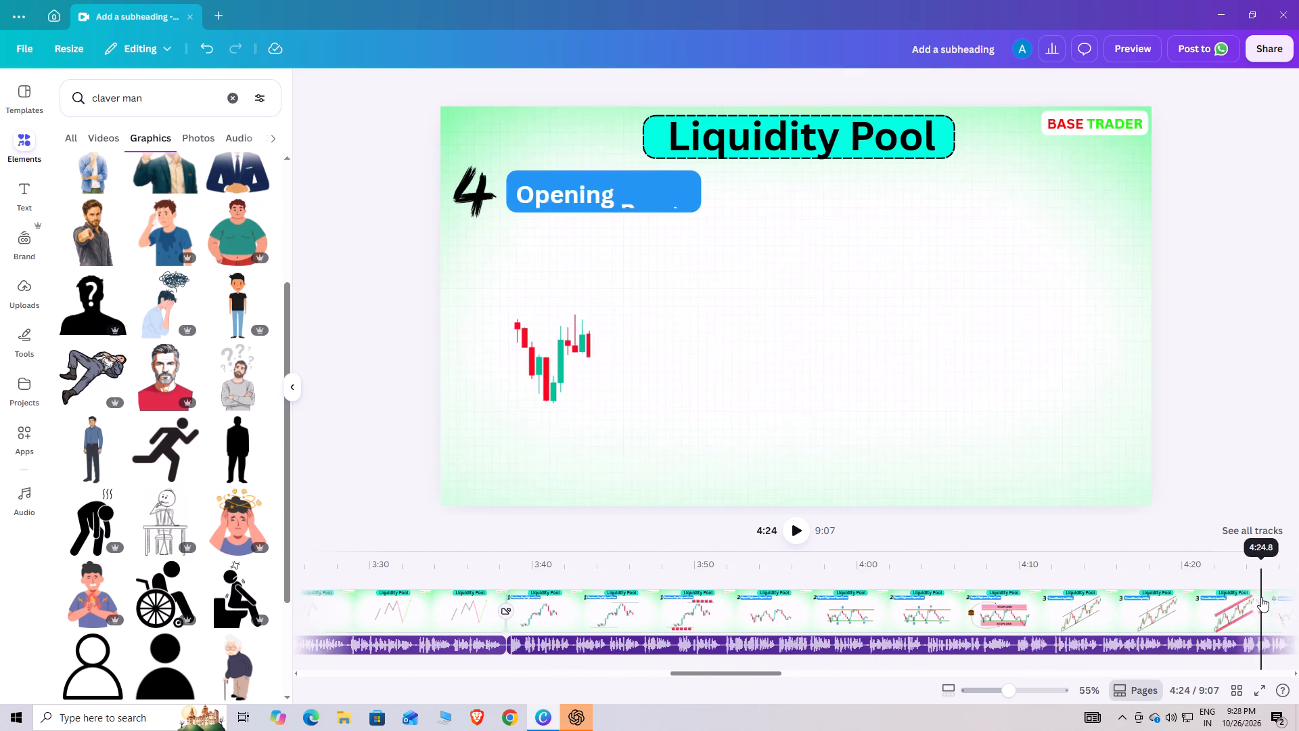
pyautogui.moveTo(1261, 597); pyautogui.dragTo(1256, 597)
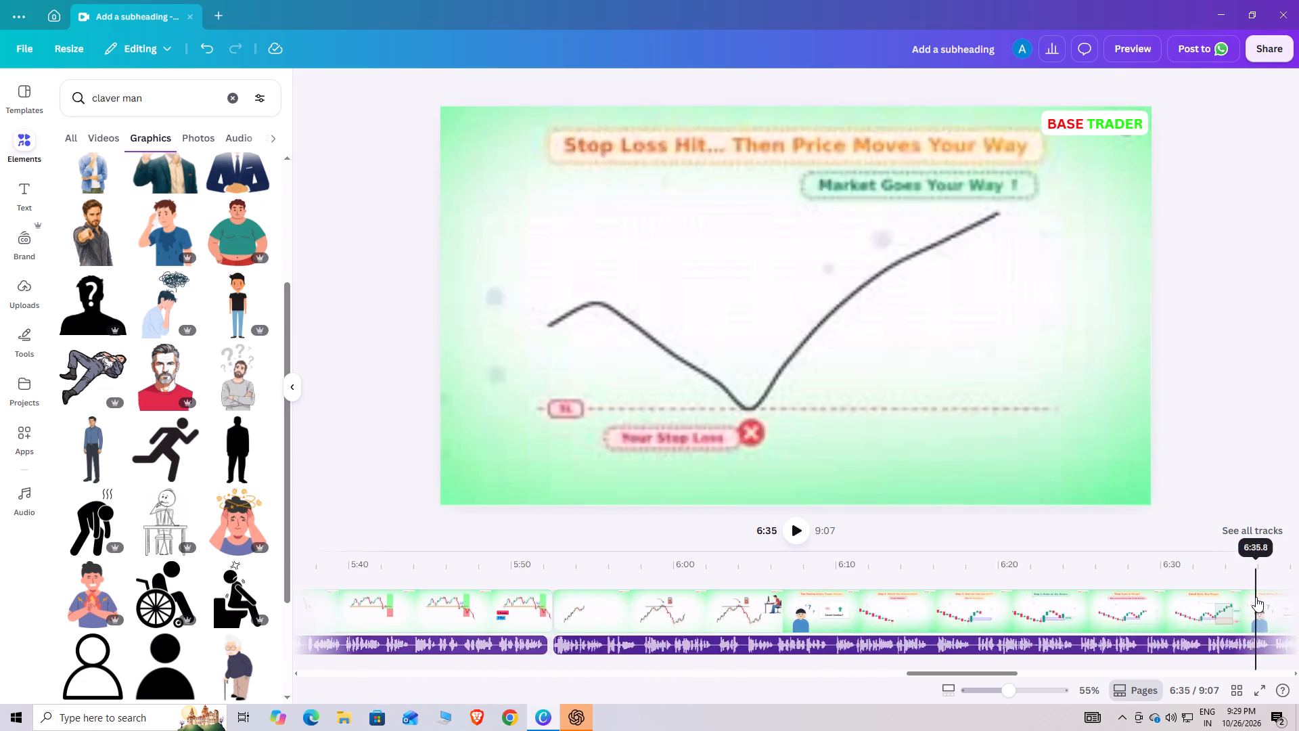
pyautogui.moveTo(1256, 597); pyautogui.dragTo(1023, 583)
pyautogui.click(854, 365)
pyautogui.click(854, 370)
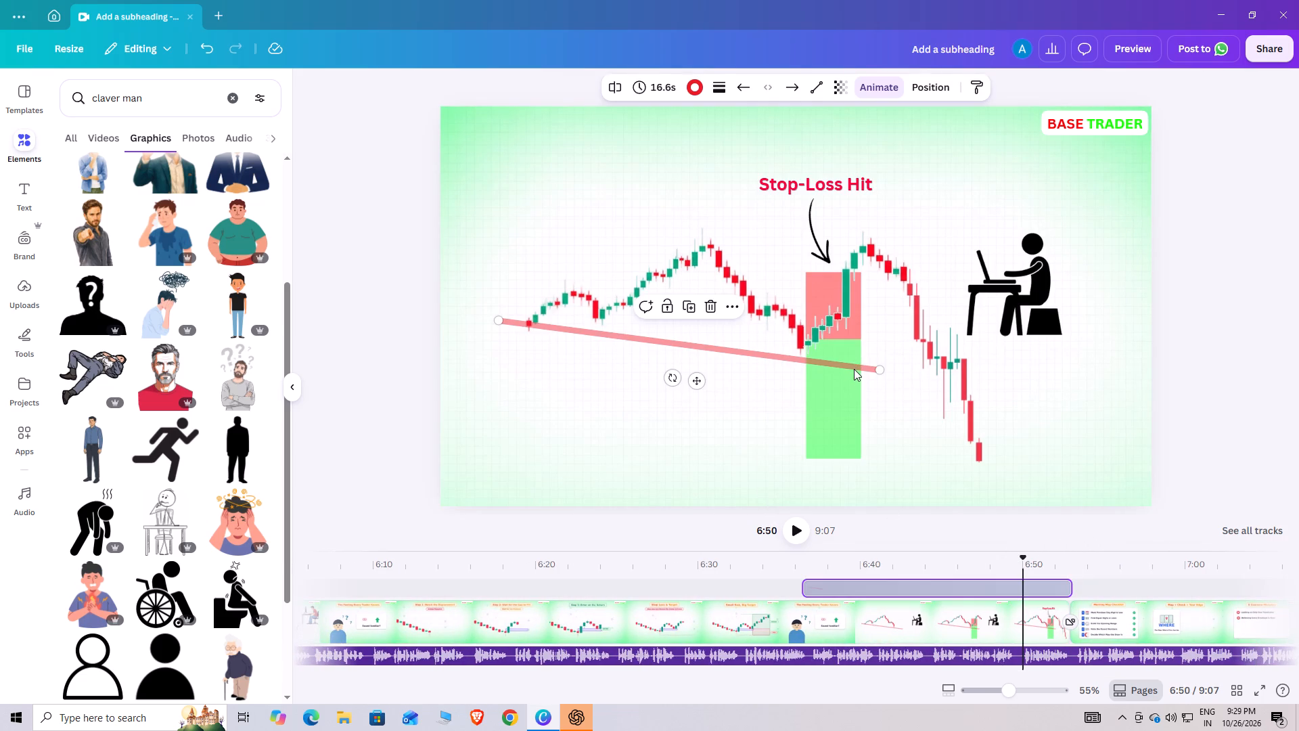
pyautogui.click(721, 353)
pyautogui.moveTo(673, 376); pyautogui.dragTo(675, 389)
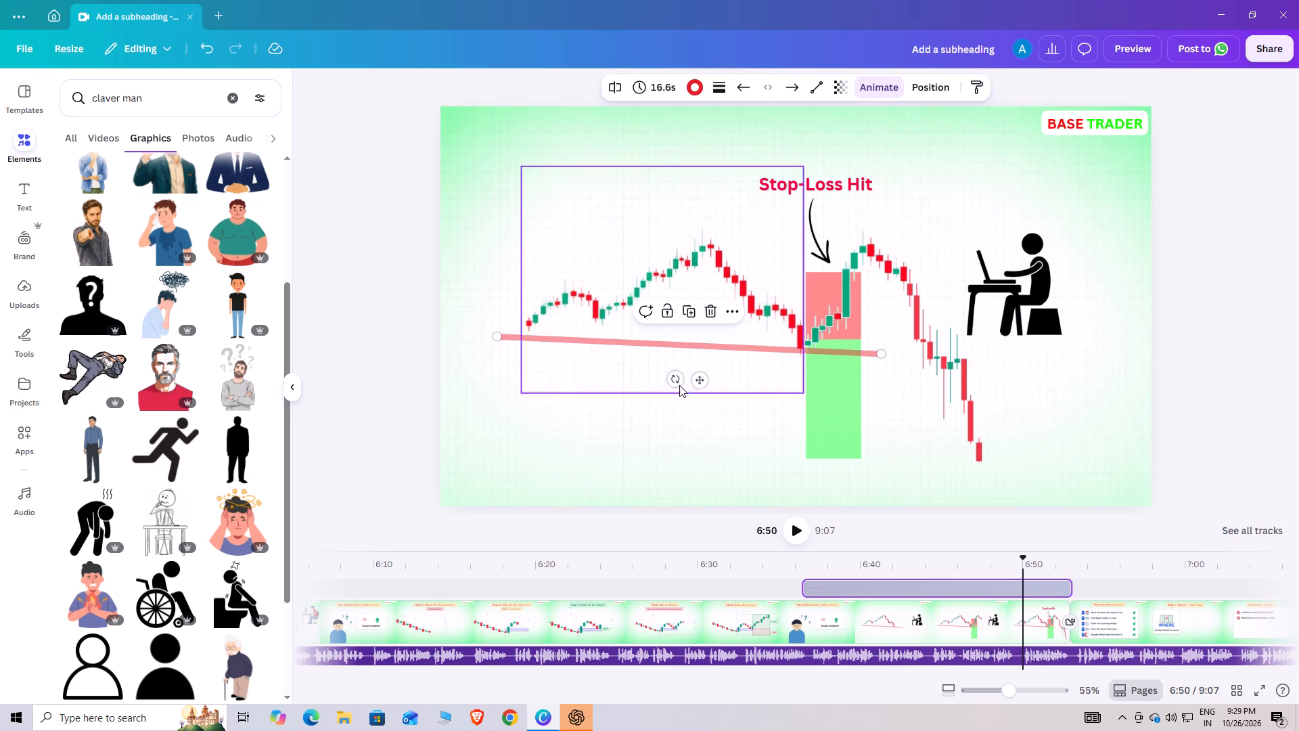
pyautogui.moveTo(730, 350); pyautogui.dragTo(729, 339)
pyautogui.moveTo(729, 340); pyautogui.dragTo(719, 326)
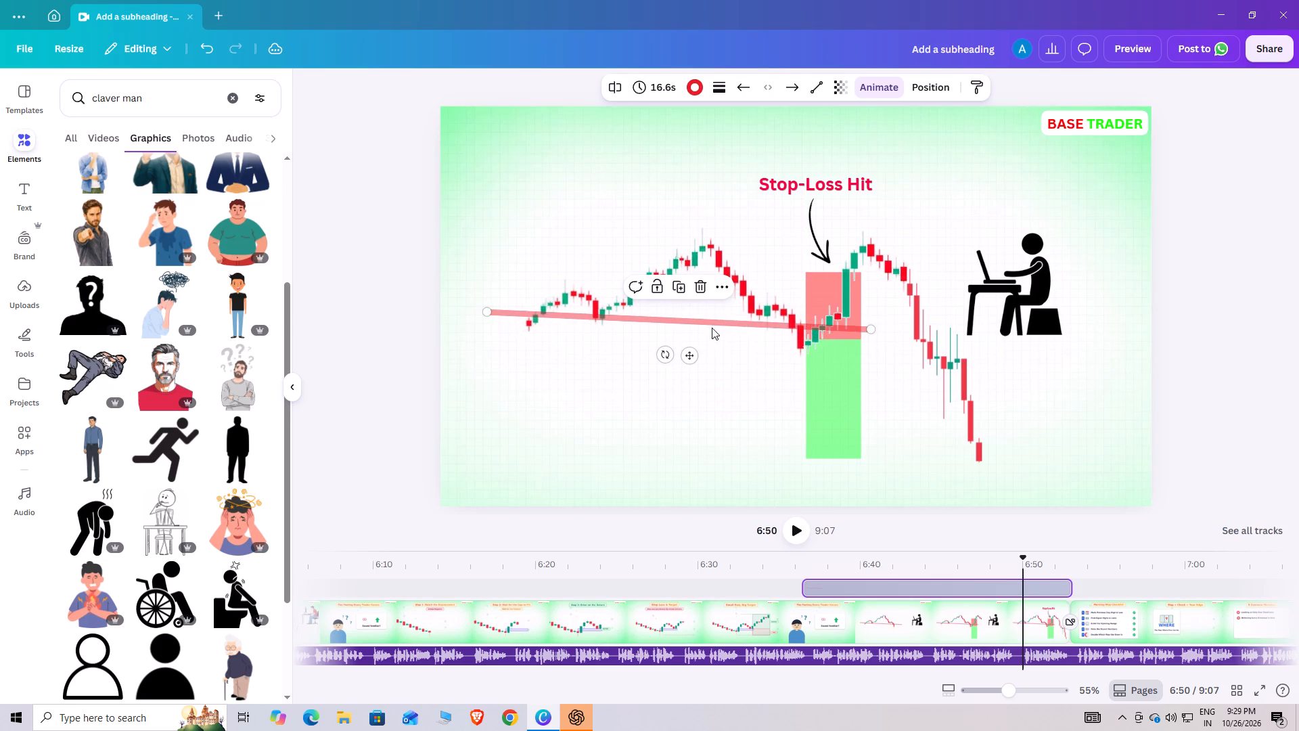
pyautogui.moveTo(662, 350); pyautogui.dragTo(664, 362)
pyautogui.moveTo(669, 324); pyautogui.dragTo(680, 330)
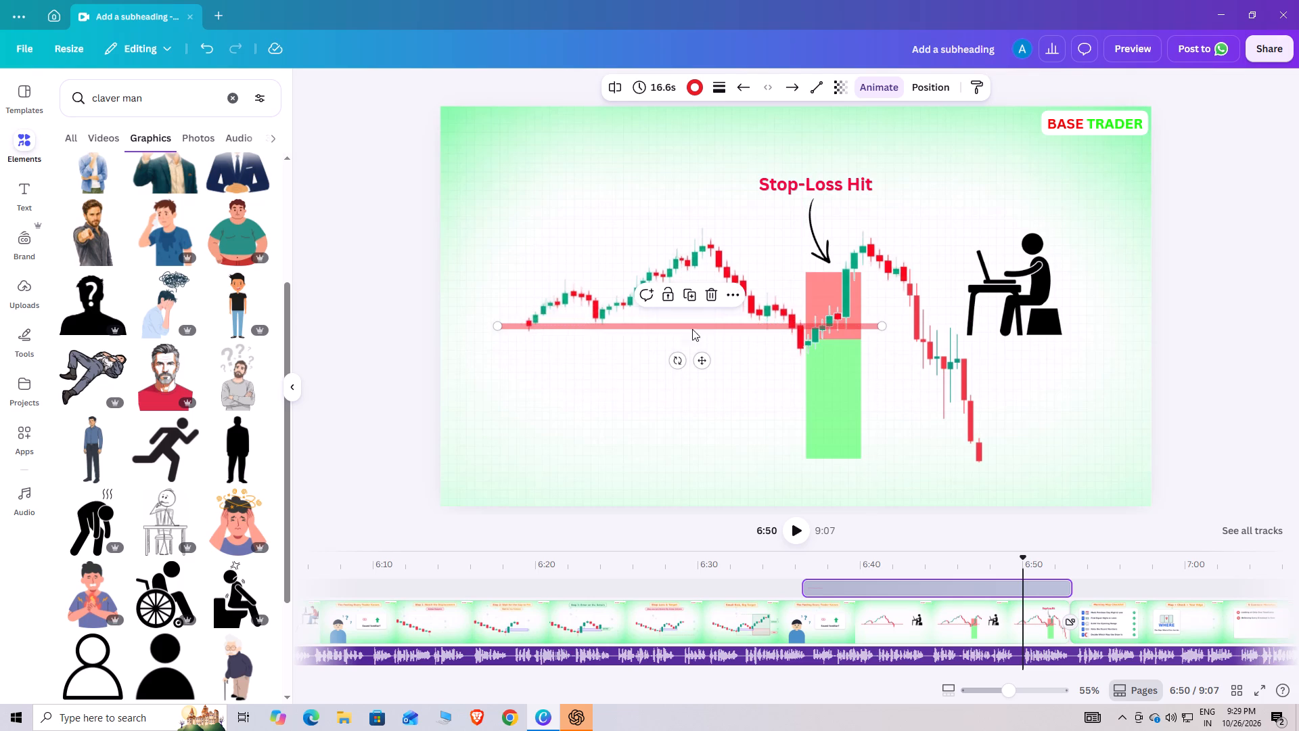
pyautogui.click(673, 296)
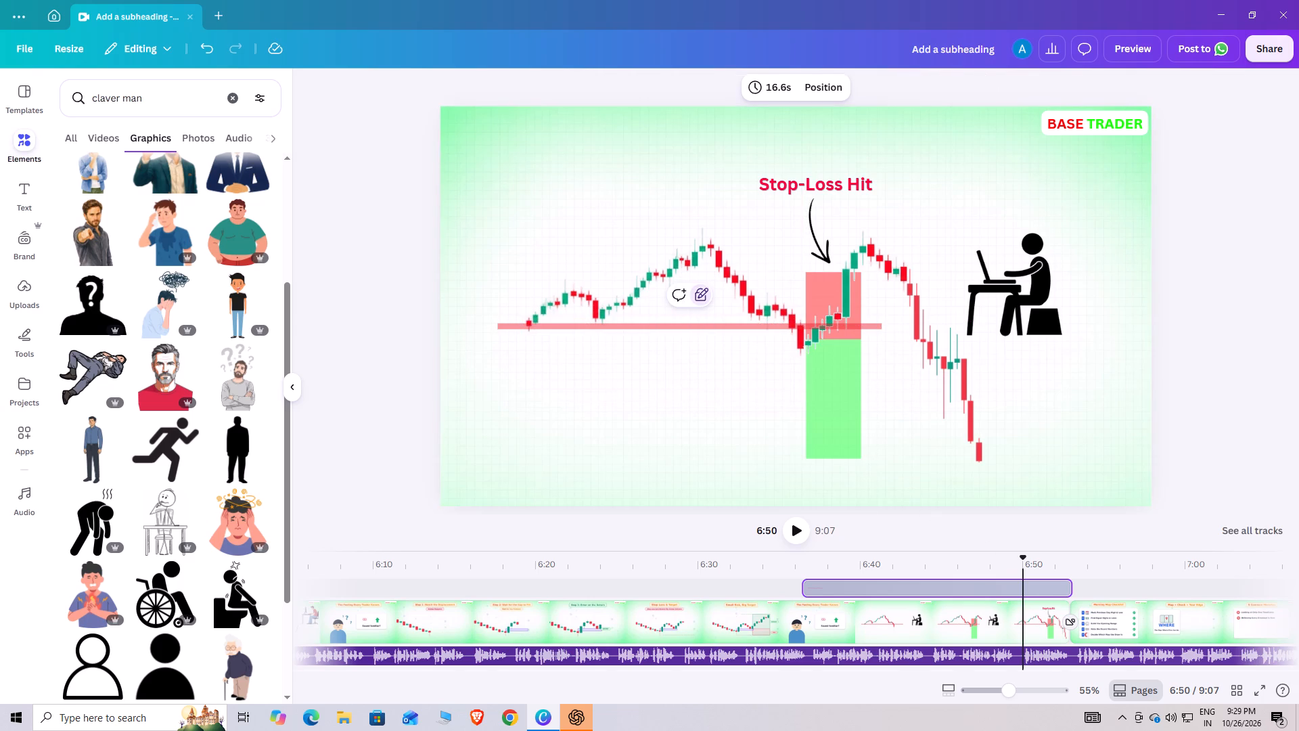
# Review the remaining scenes up to 8:52, and scan back through the earlier scenes to 2:34 for misaligned chart elements.
pyautogui.moveTo(1024, 558); pyautogui.dragTo(1238, 553)
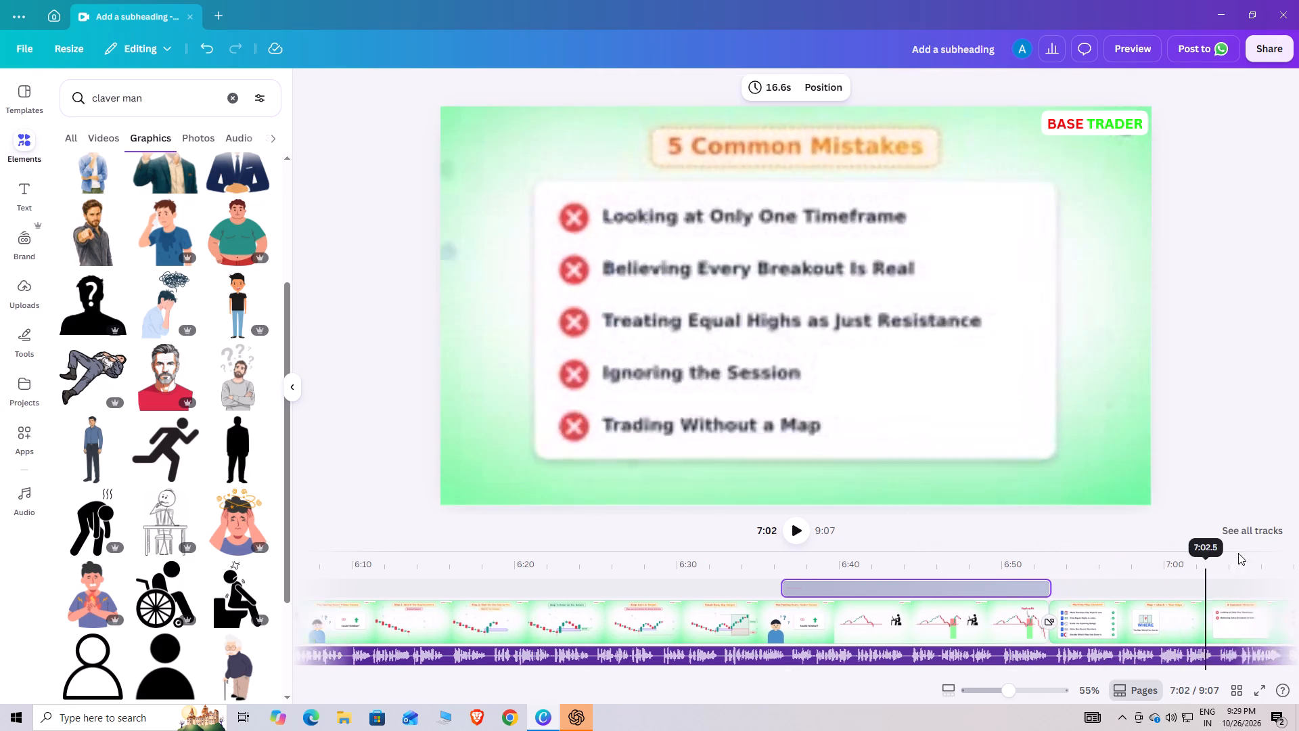
pyautogui.moveTo(1238, 553); pyautogui.dragTo(1262, 552)
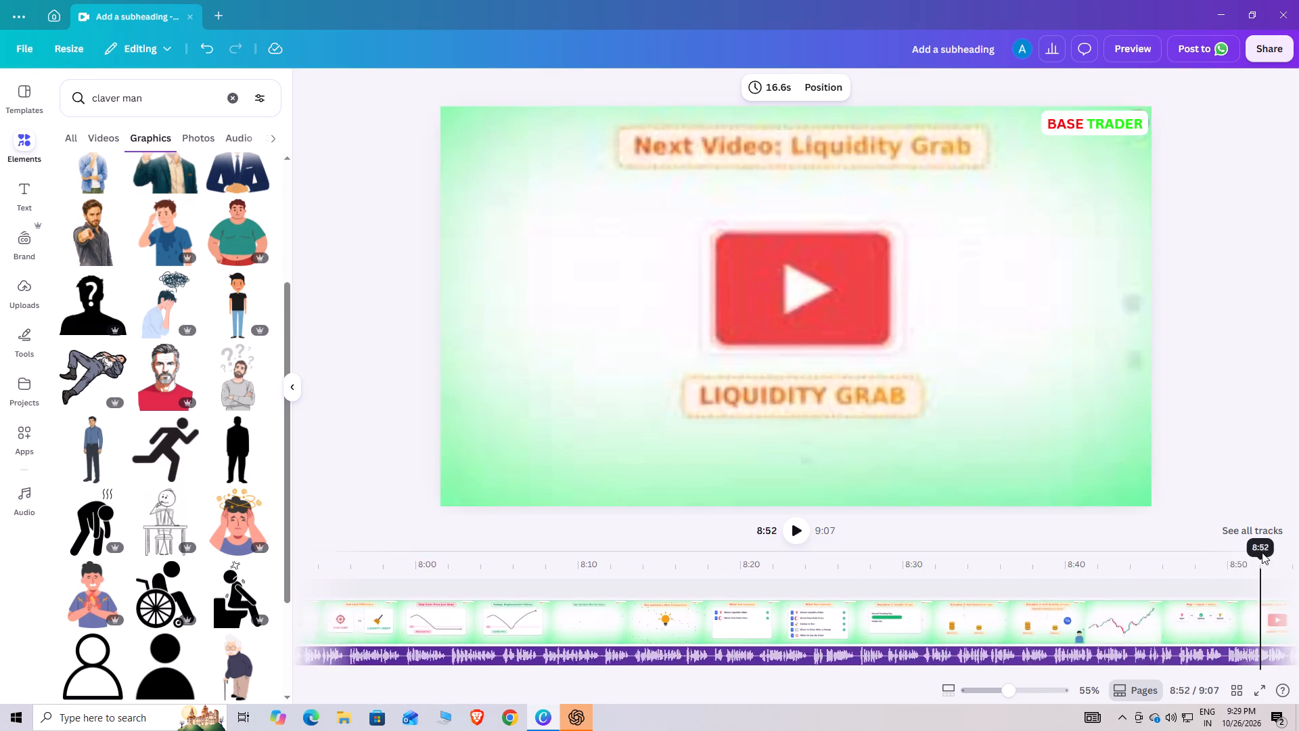
pyautogui.moveTo(1262, 552); pyautogui.dragTo(624, 534)
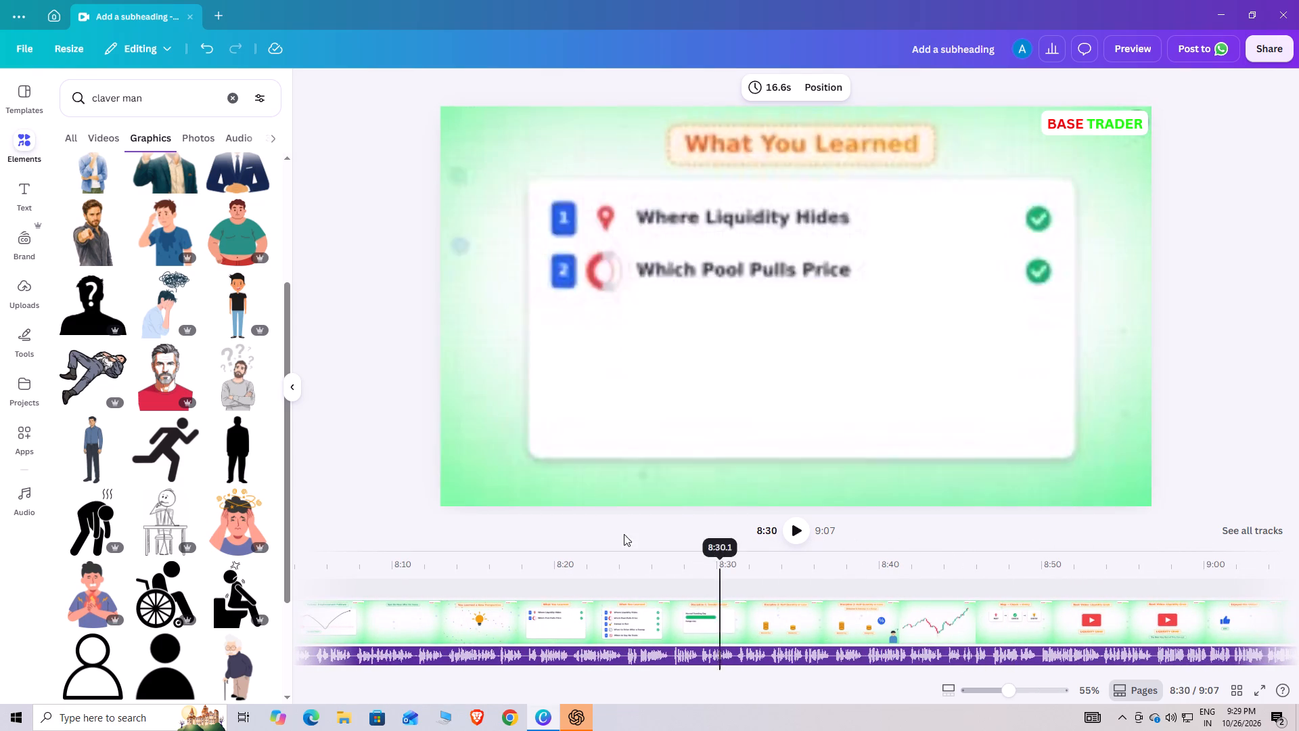
pyautogui.moveTo(624, 534); pyautogui.dragTo(267, 547)
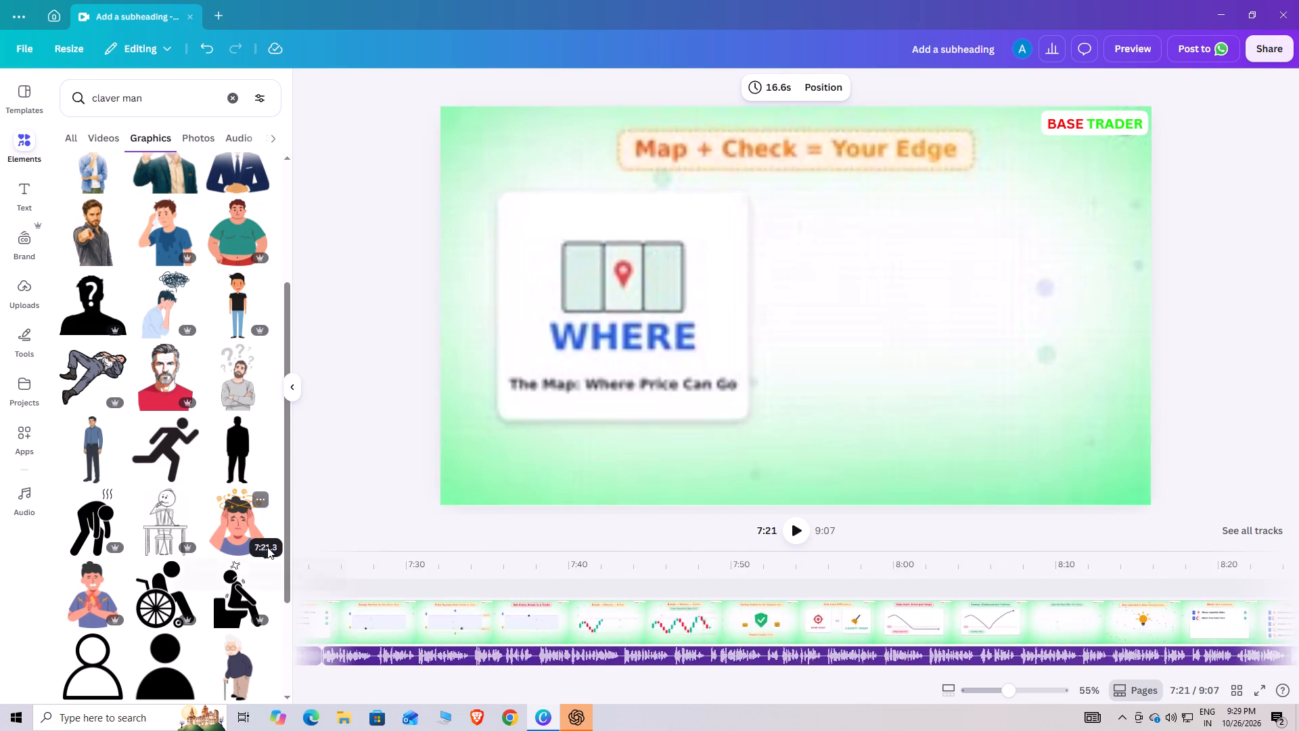
pyautogui.moveTo(267, 547); pyautogui.dragTo(436, 560)
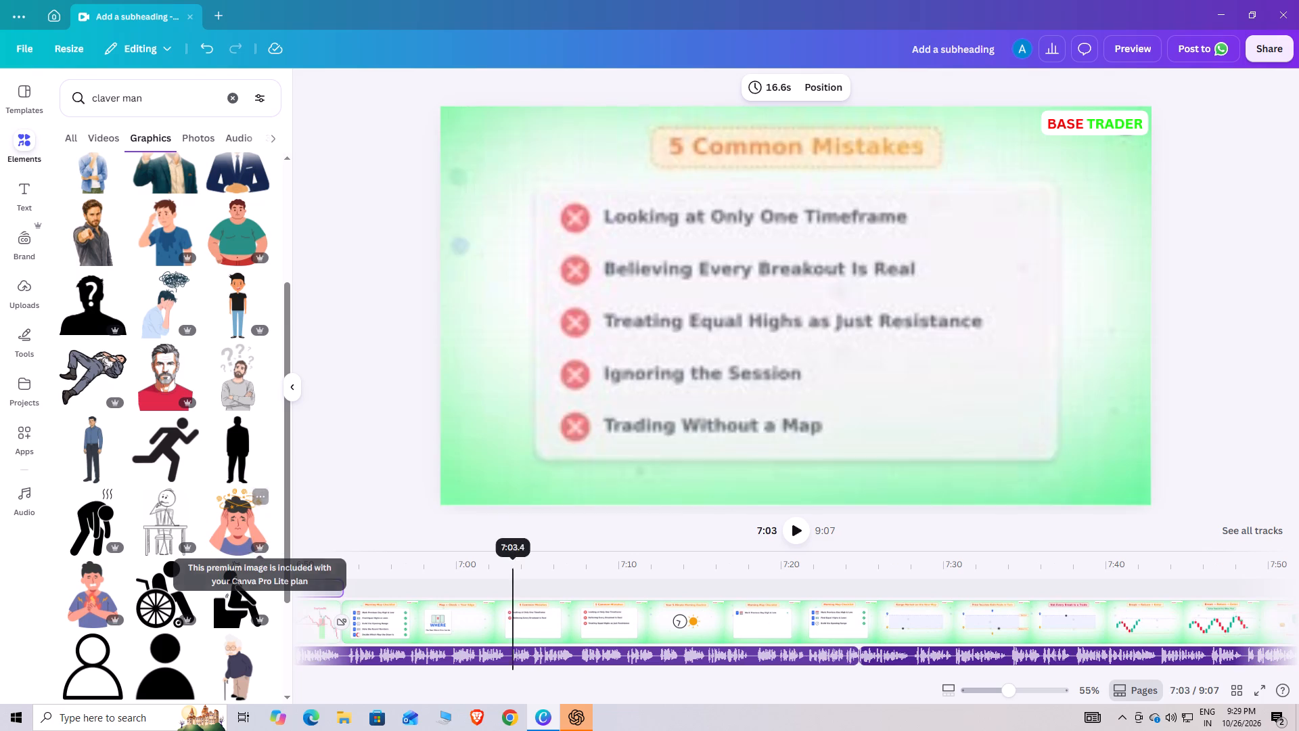
pyautogui.moveTo(436, 560); pyautogui.dragTo(350, 566)
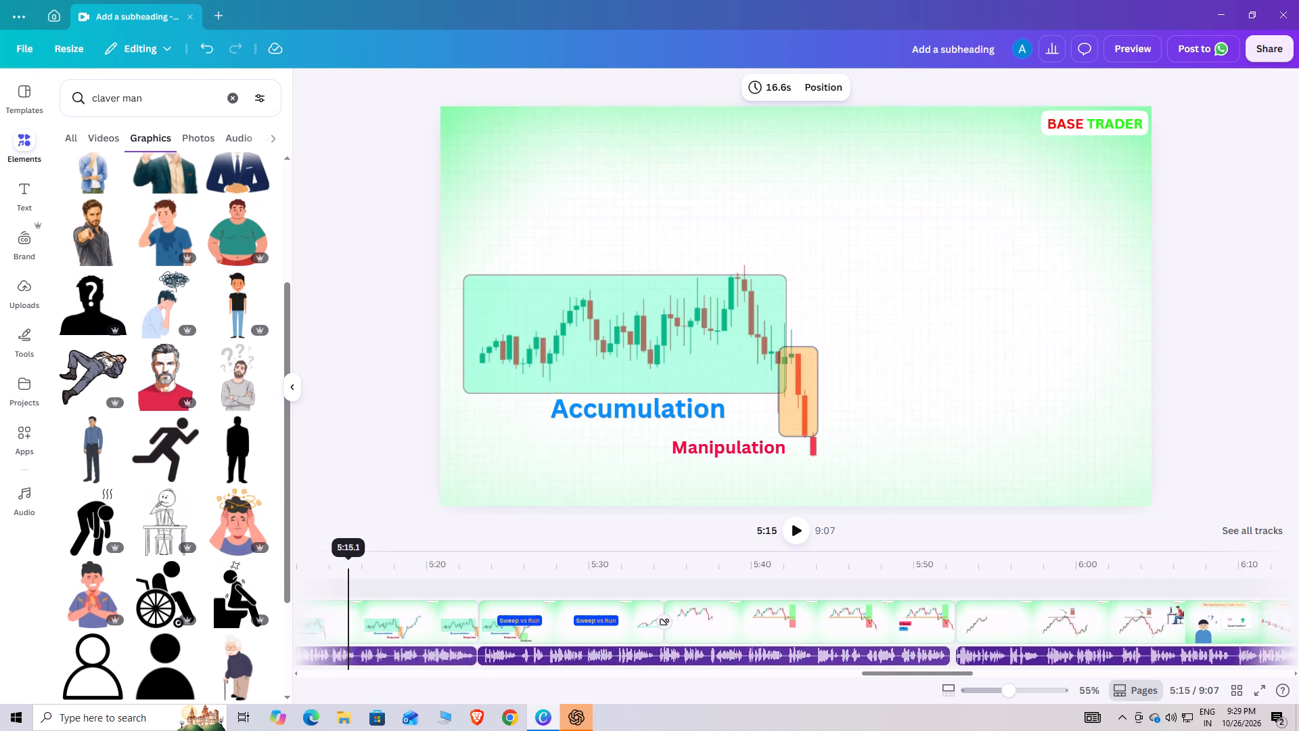
pyautogui.moveTo(350, 566); pyautogui.dragTo(311, 566)
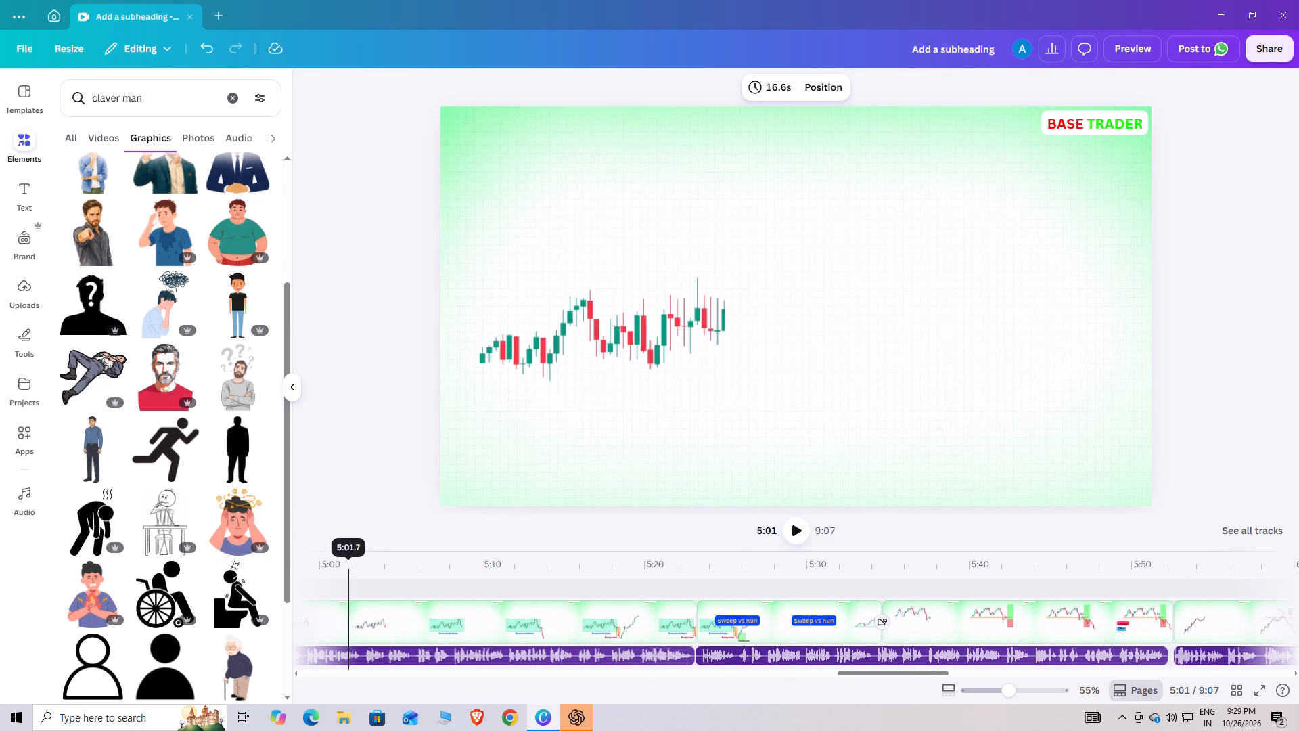
pyautogui.moveTo(311, 566); pyautogui.dragTo(334, 567)
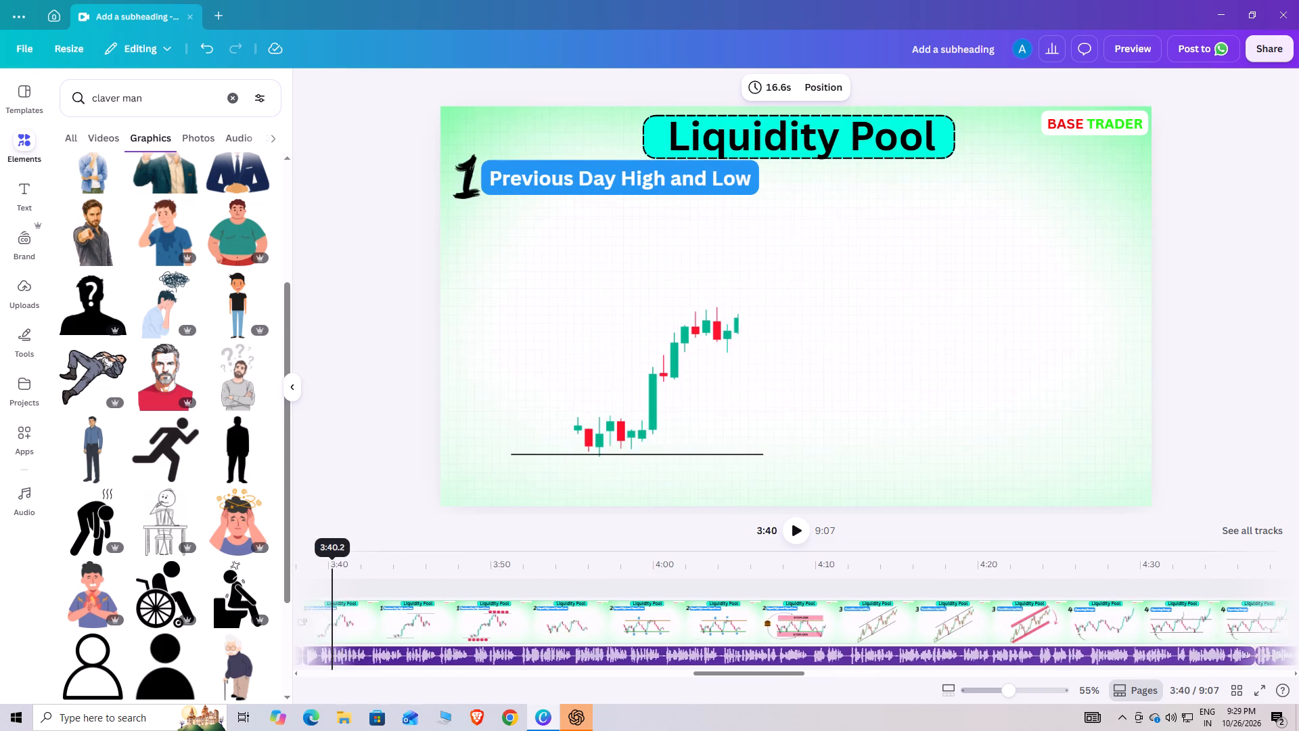
pyautogui.moveTo(334, 567); pyautogui.dragTo(370, 562)
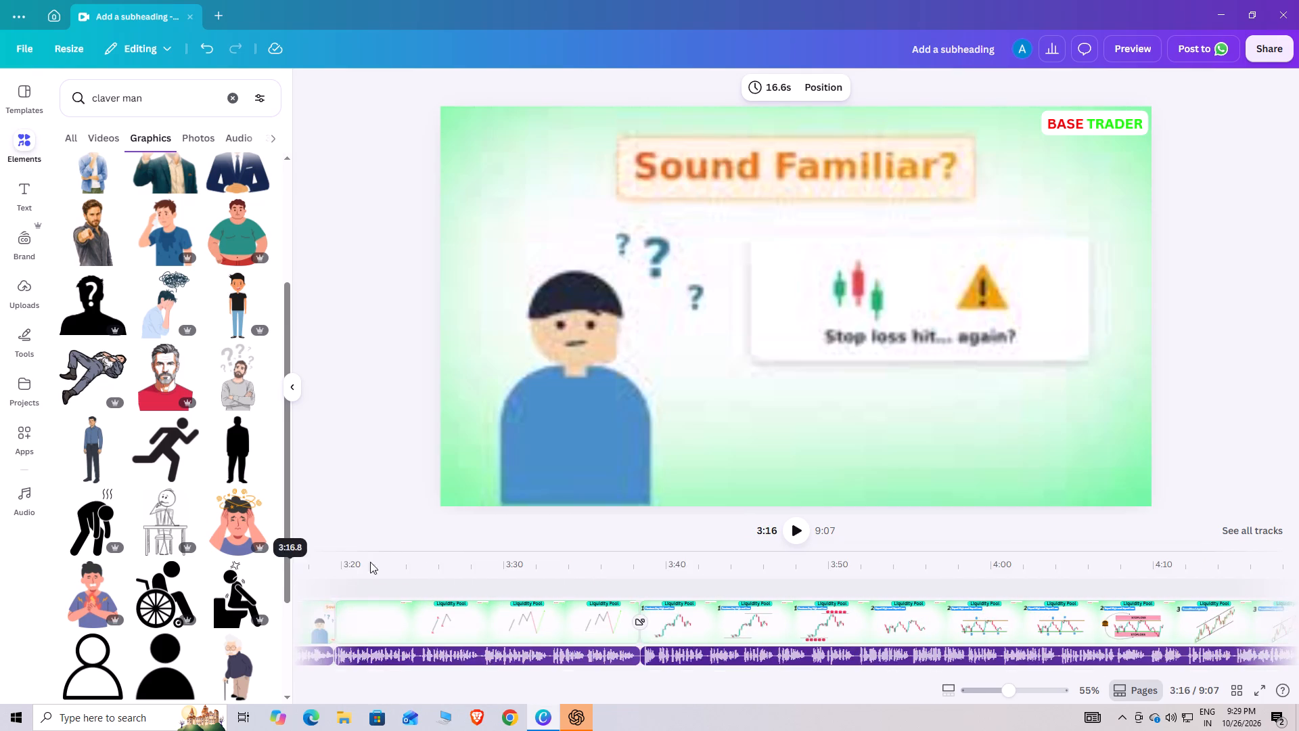
pyautogui.moveTo(370, 562); pyautogui.dragTo(429, 564)
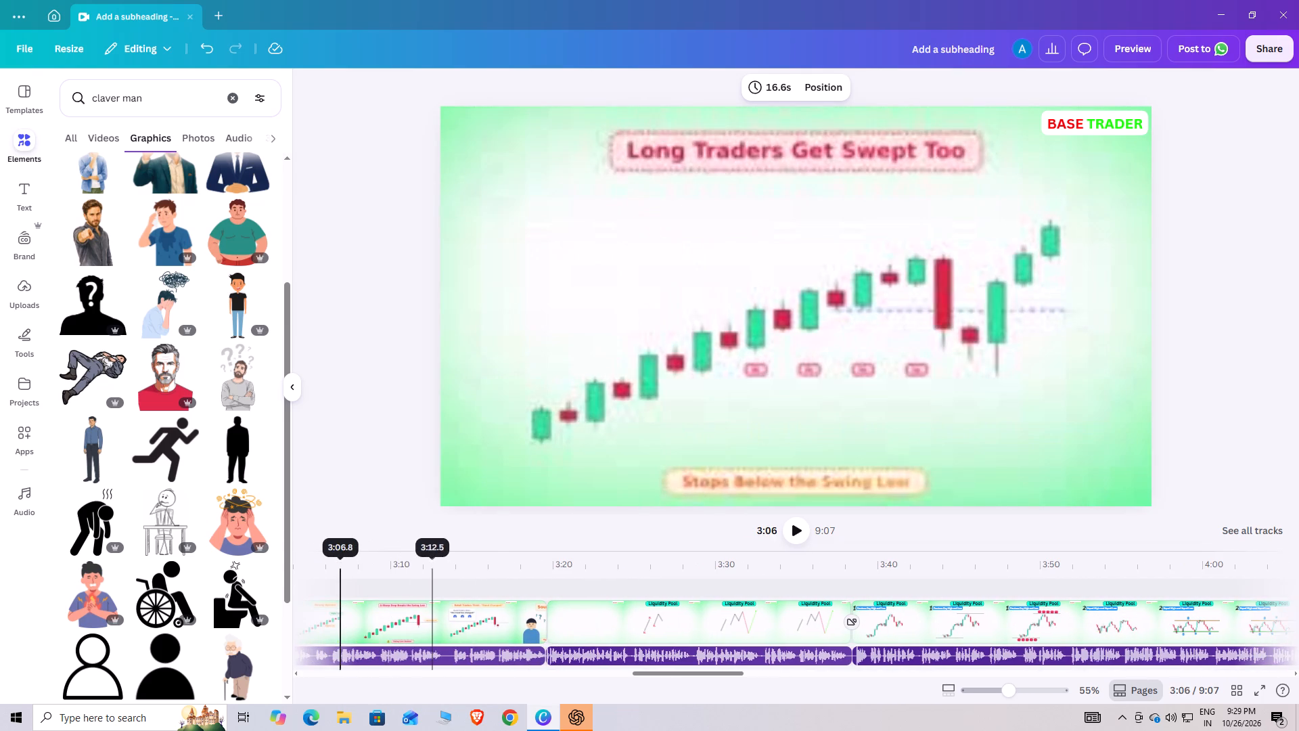
pyautogui.moveTo(429, 564); pyautogui.dragTo(332, 568)
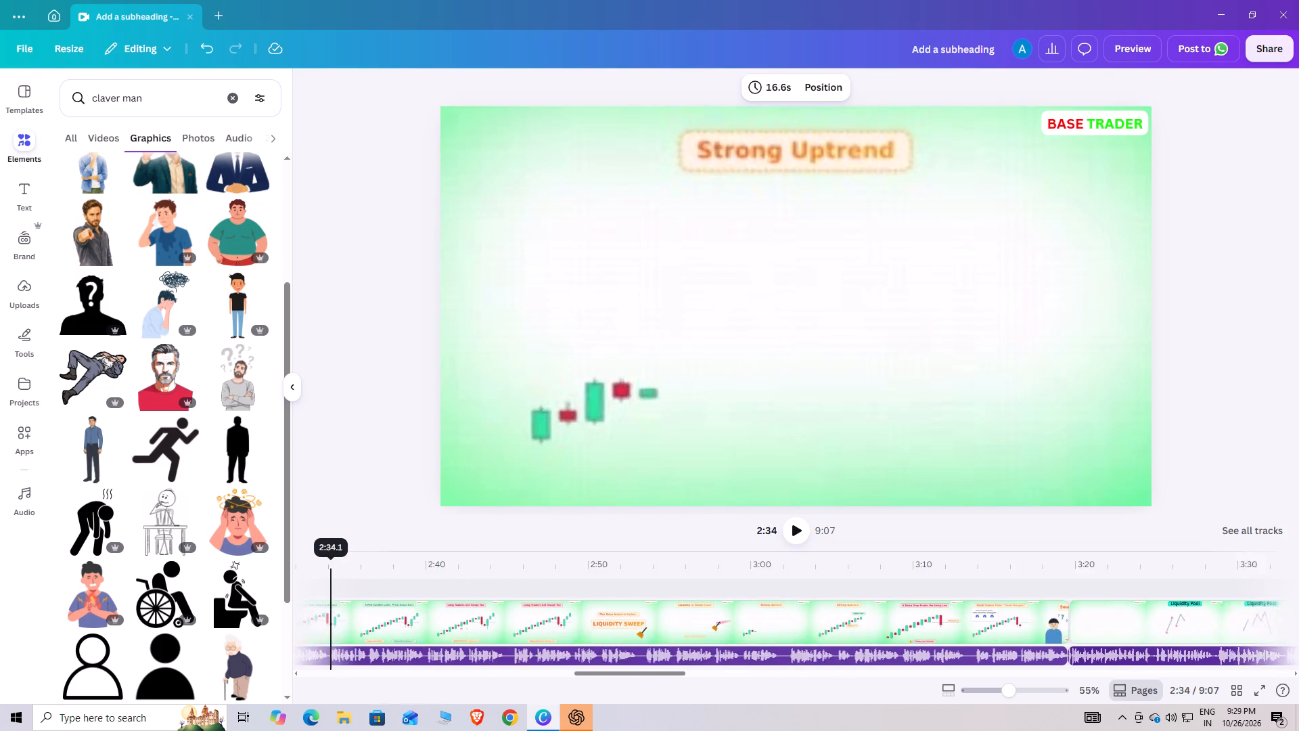
# In the Smart Money channel scene at 2:17, rotate the tilted falling candlestick segment to 0° and align its start with the last peak.
pyautogui.moveTo(332, 568); pyautogui.dragTo(474, 566)
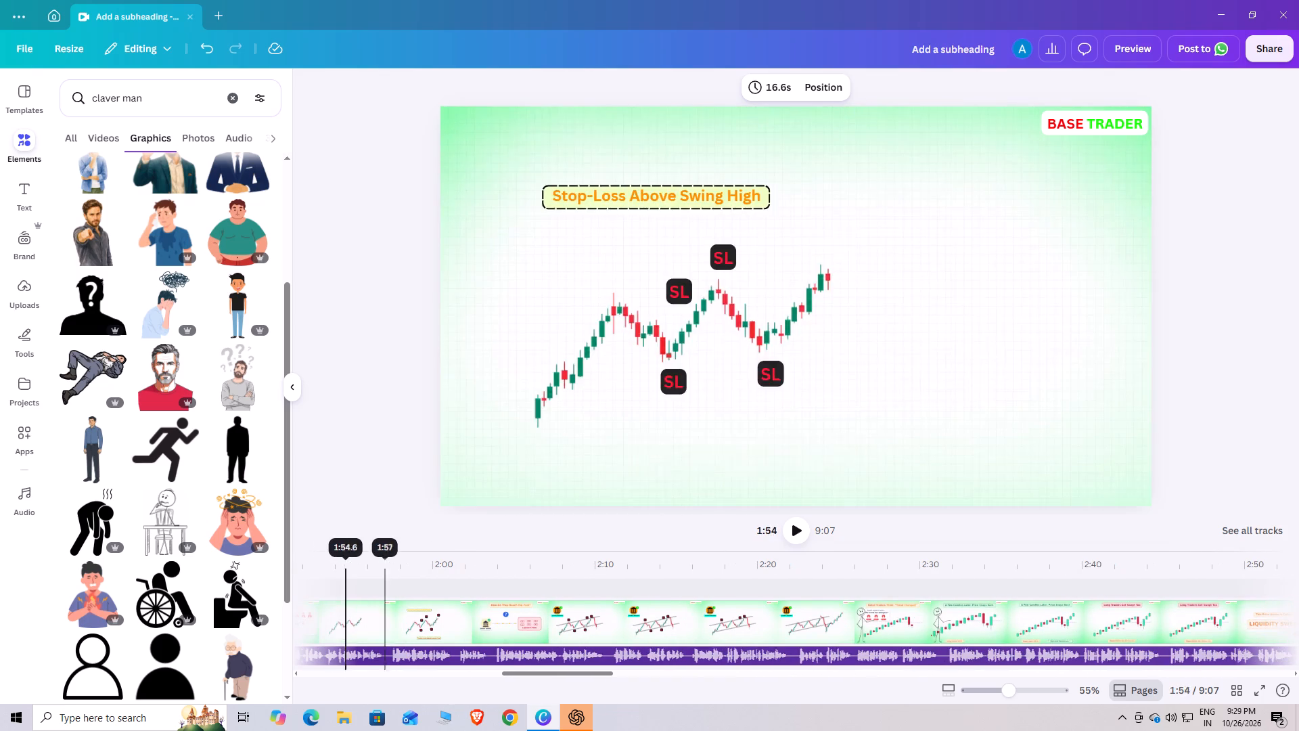
pyautogui.moveTo(474, 566); pyautogui.dragTo(721, 569)
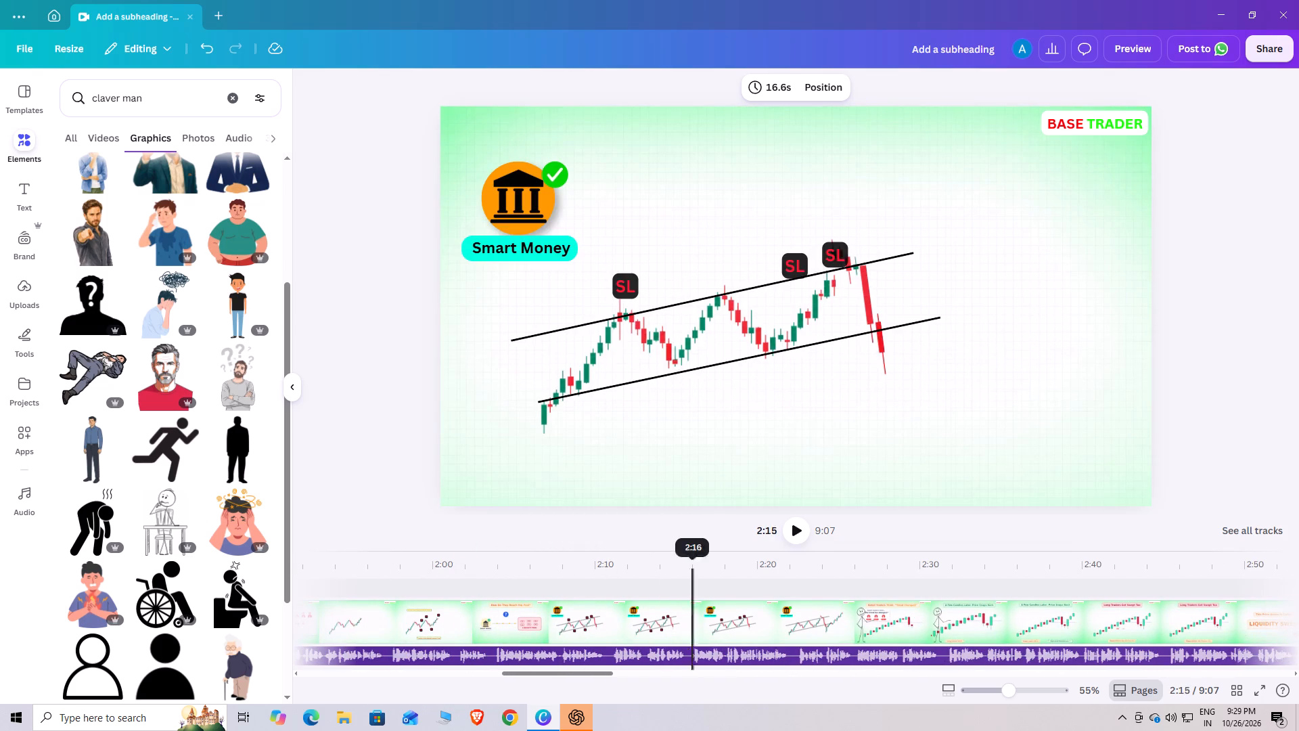
pyautogui.moveTo(721, 569); pyautogui.dragTo(723, 569)
pyautogui.click(892, 358)
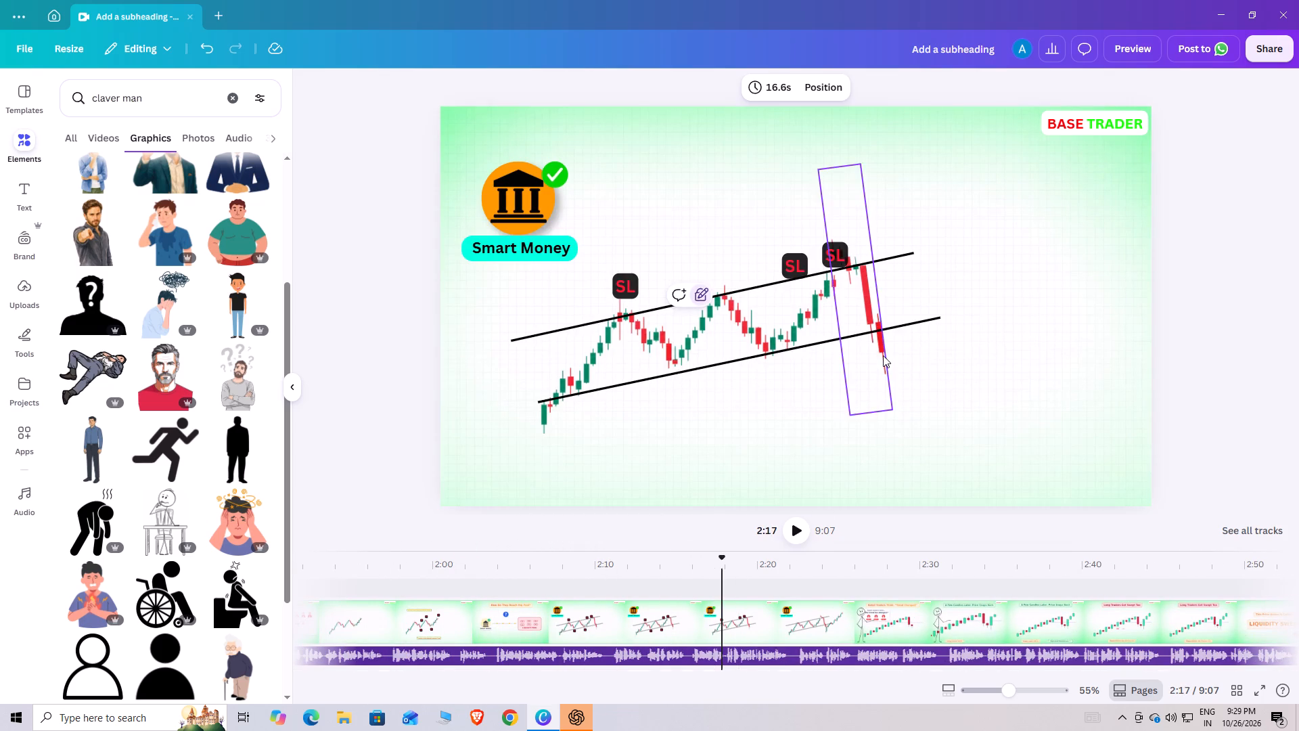
pyautogui.click(883, 355)
pyautogui.moveTo(866, 447); pyautogui.dragTo(863, 447)
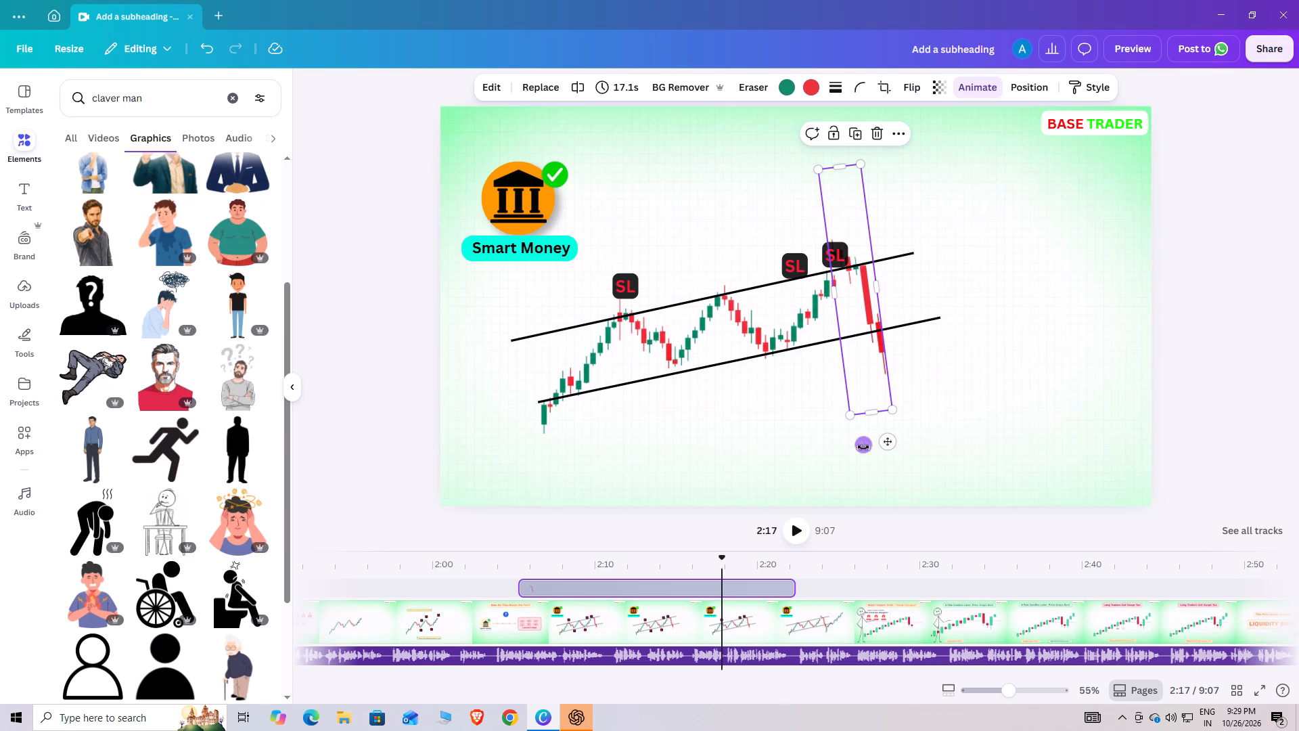
pyautogui.moveTo(863, 447); pyautogui.dragTo(857, 457)
pyautogui.moveTo(873, 389); pyautogui.dragTo(882, 434)
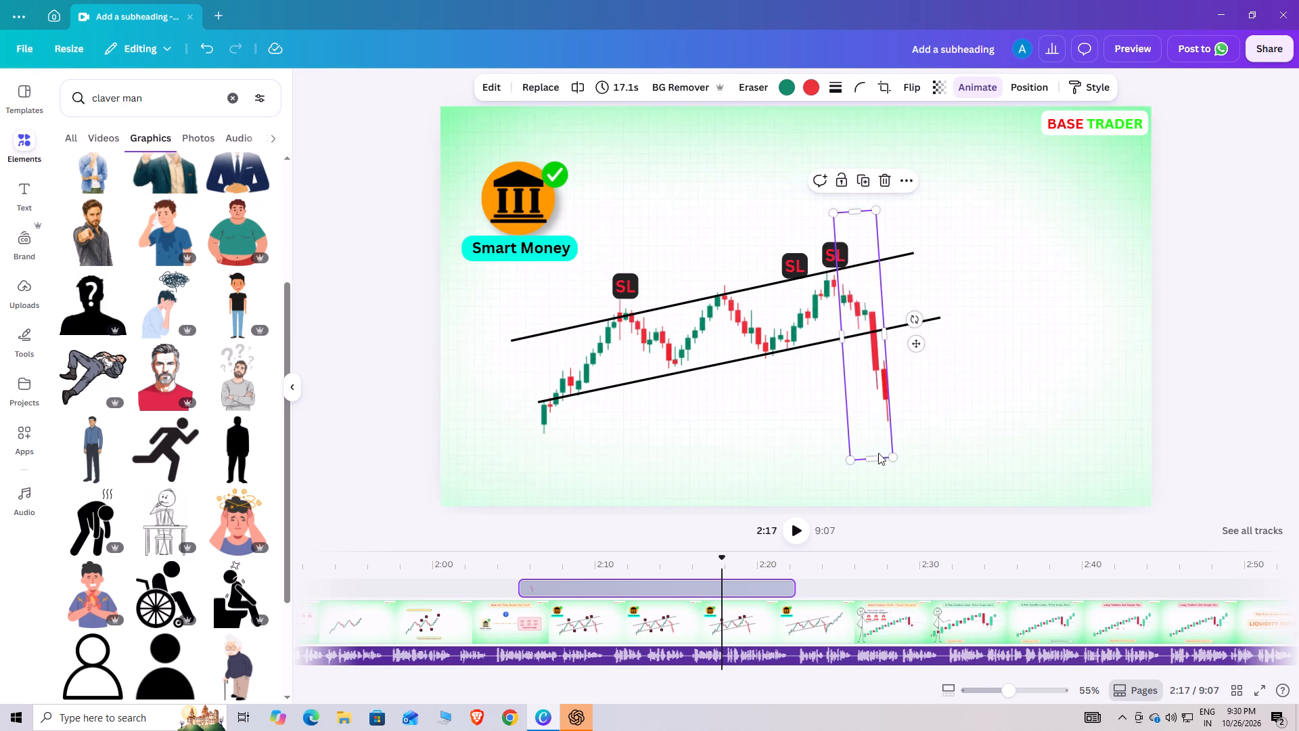
pyautogui.click(914, 322)
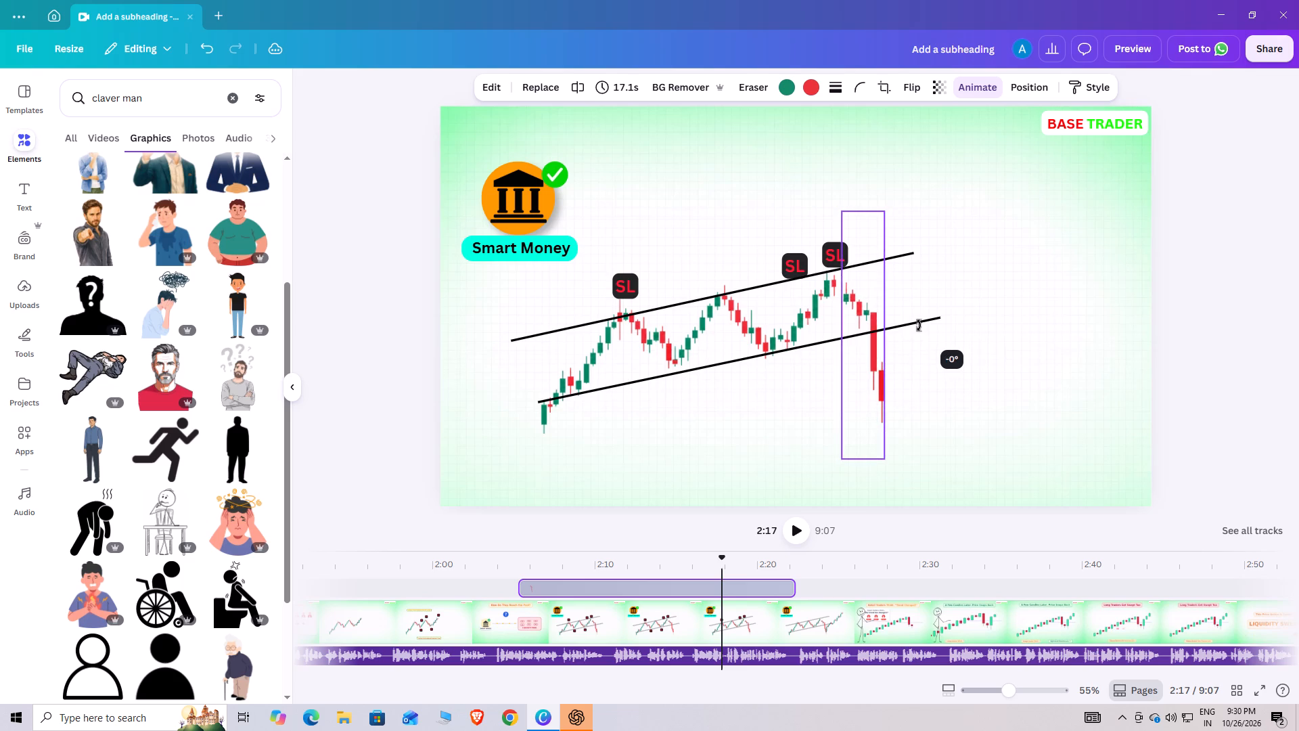
pyautogui.moveTo(870, 356); pyautogui.dragTo(862, 351)
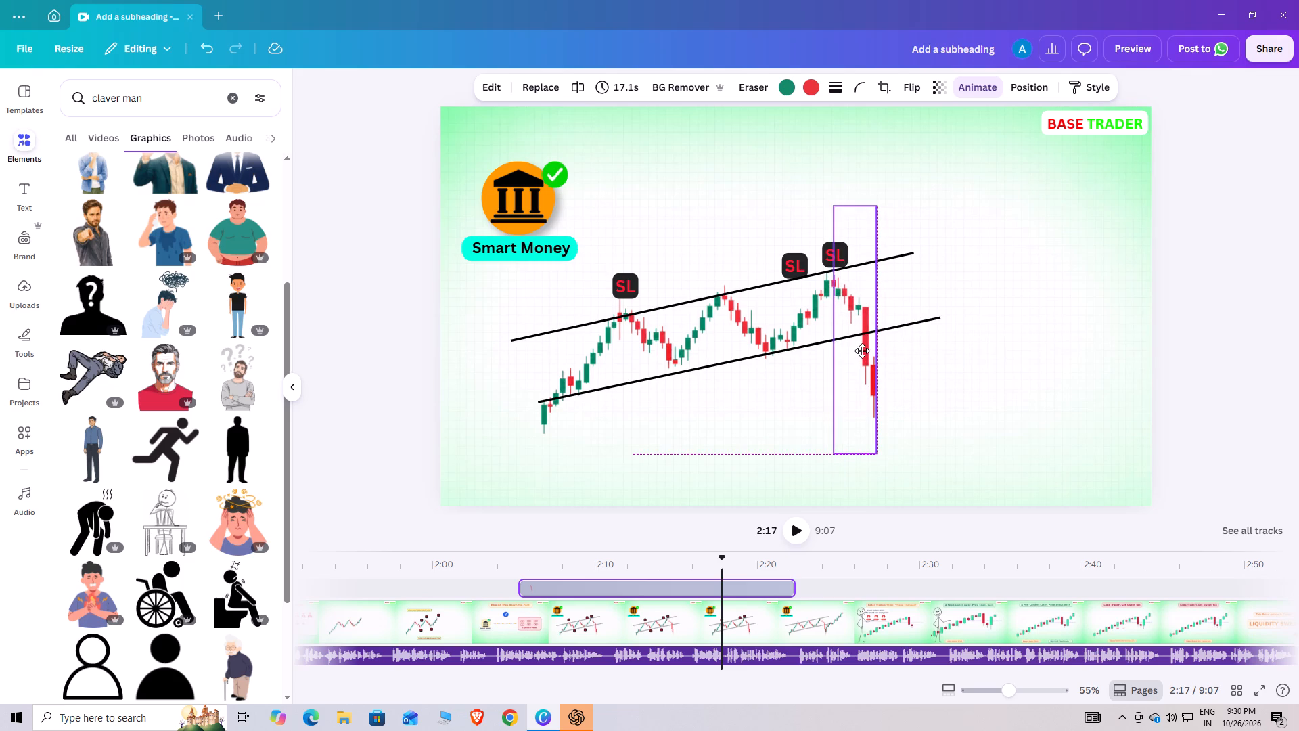
pyautogui.moveTo(862, 351); pyautogui.dragTo(865, 345)
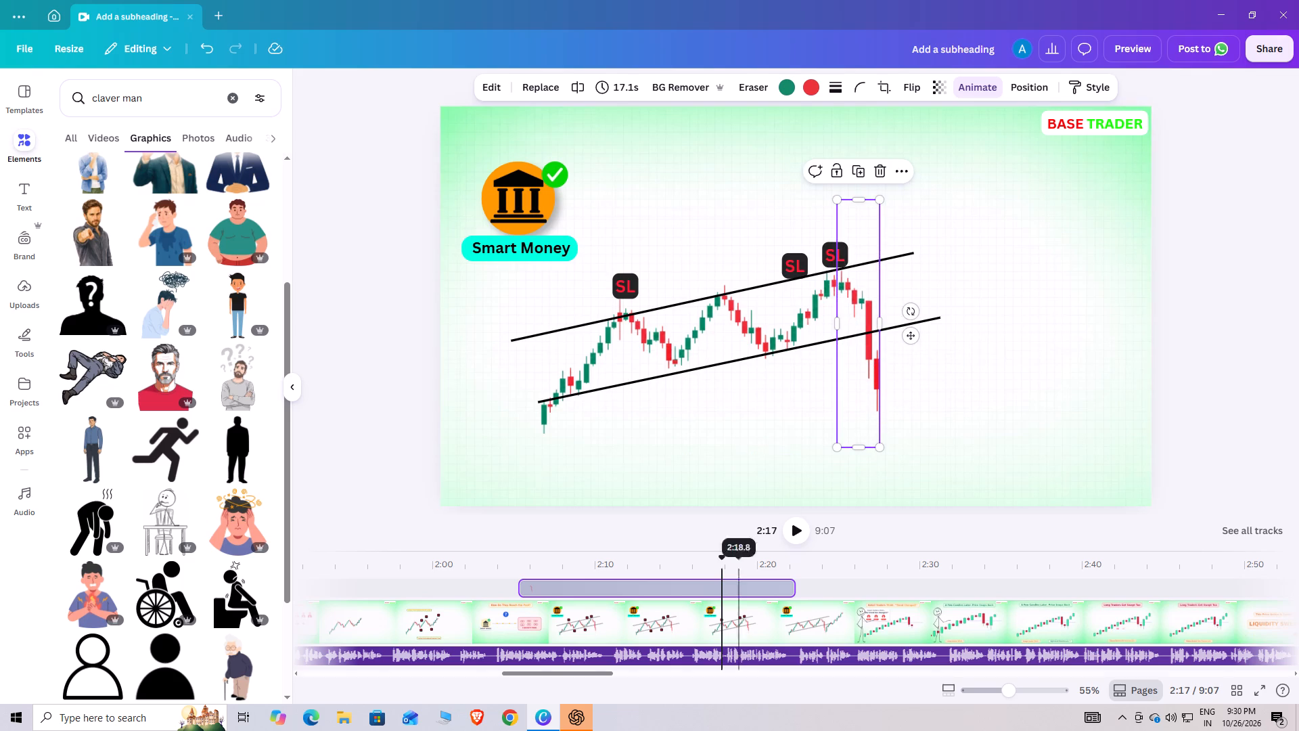
# Review the video's opening scenes, from the retail traders intro through the liquidity explanation to the liquidity pool question at 1:58.
pyautogui.moveTo(723, 559); pyautogui.dragTo(656, 563)
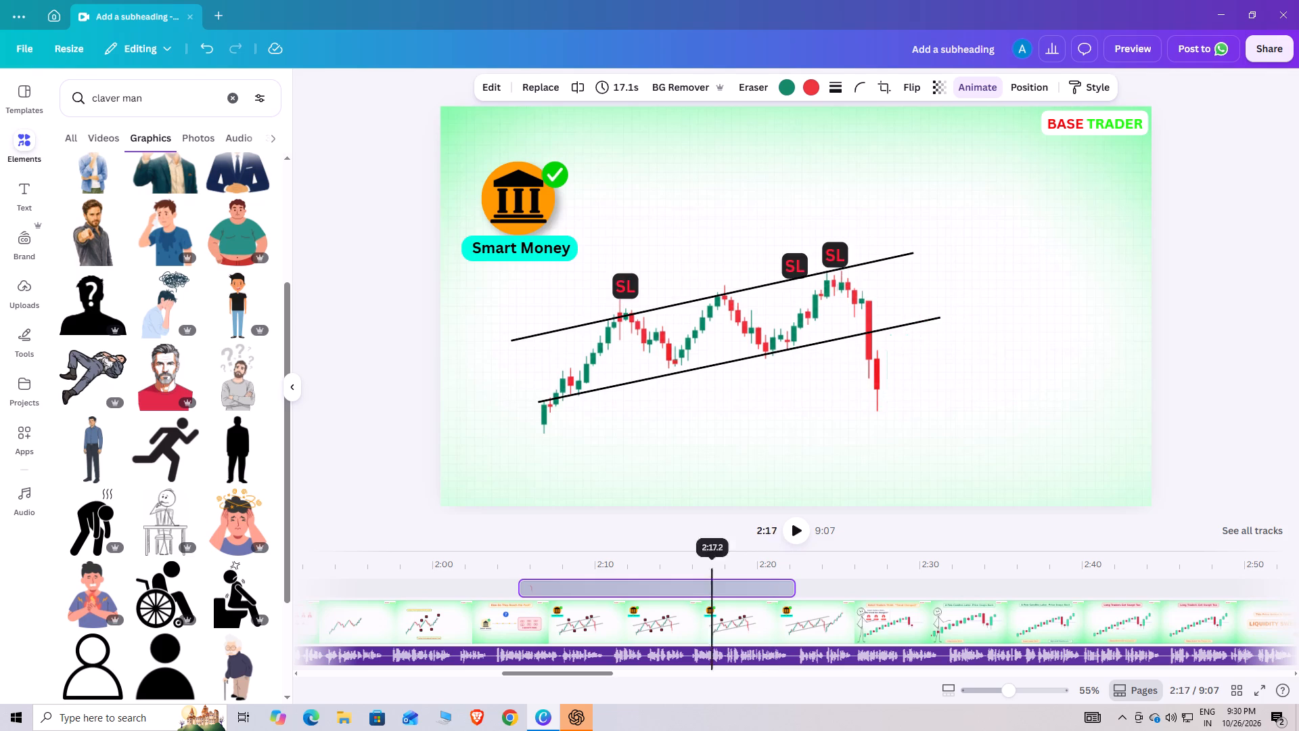
pyautogui.moveTo(656, 563); pyautogui.dragTo(313, 567)
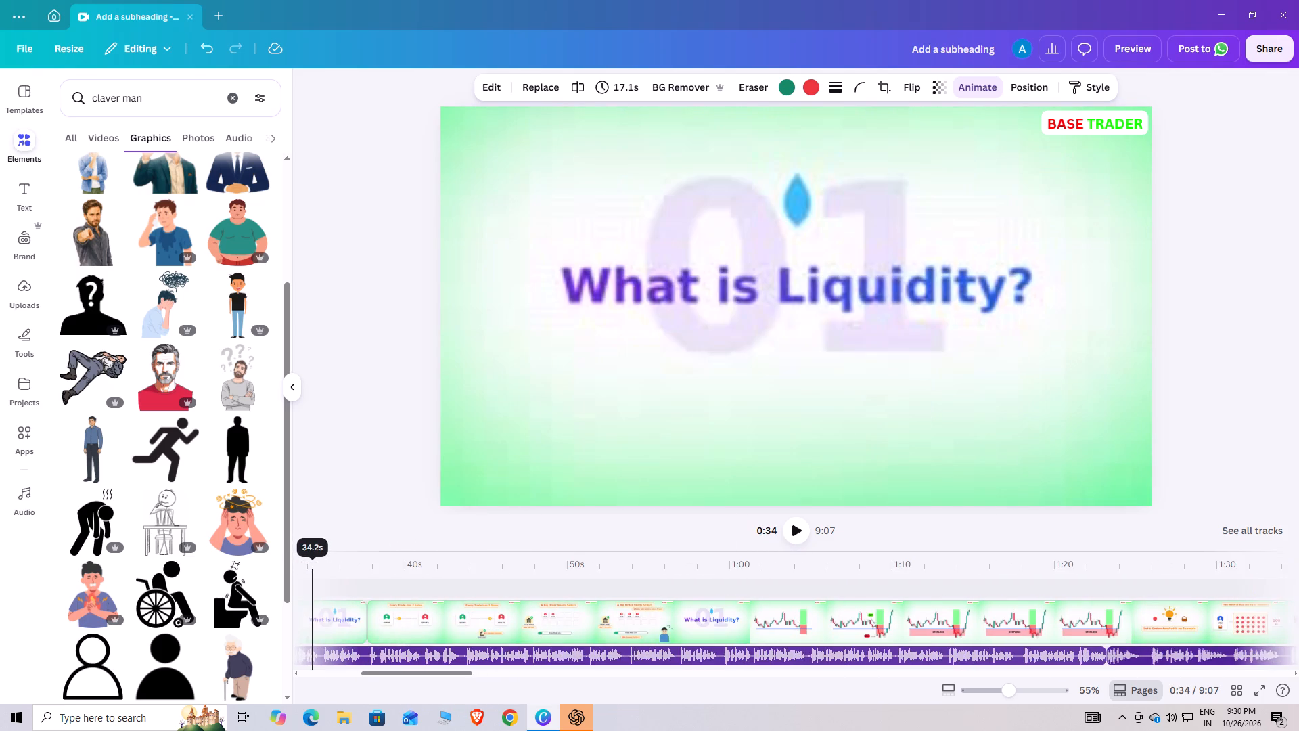
pyautogui.moveTo(313, 567); pyautogui.dragTo(489, 567)
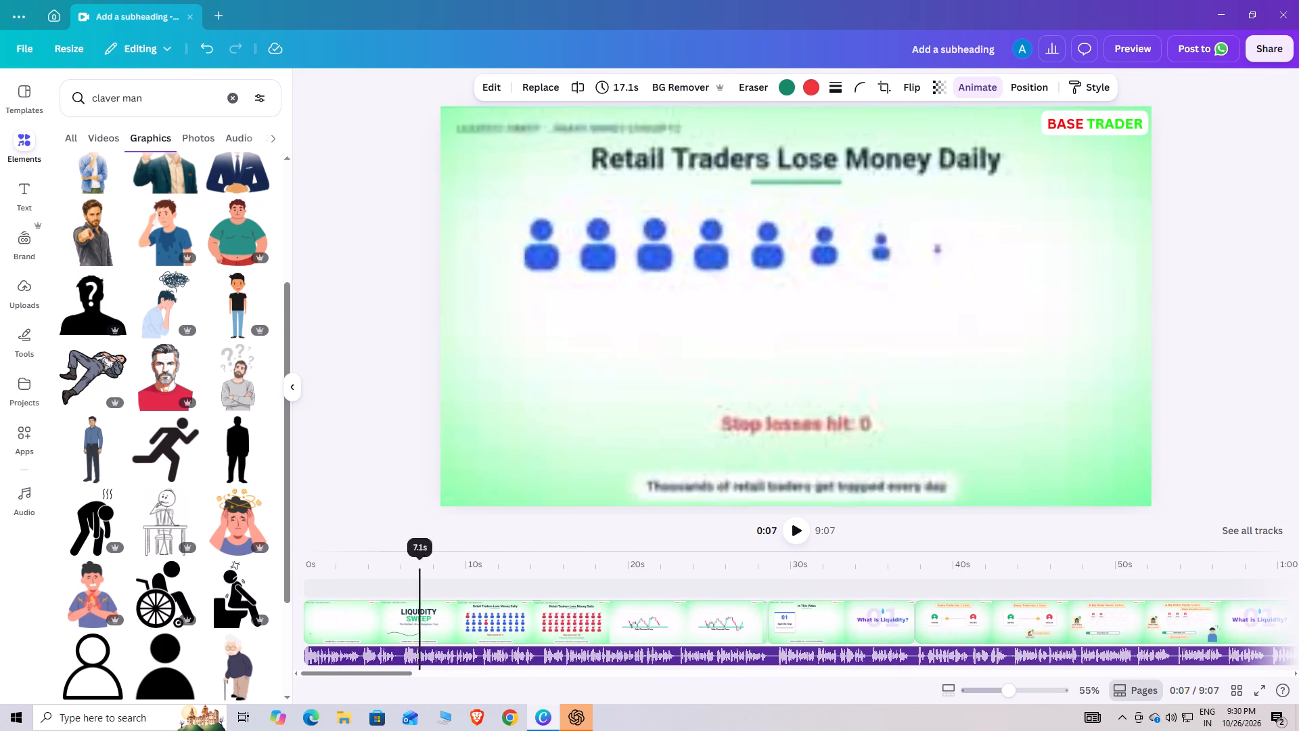
pyautogui.moveTo(489, 567); pyautogui.dragTo(680, 564)
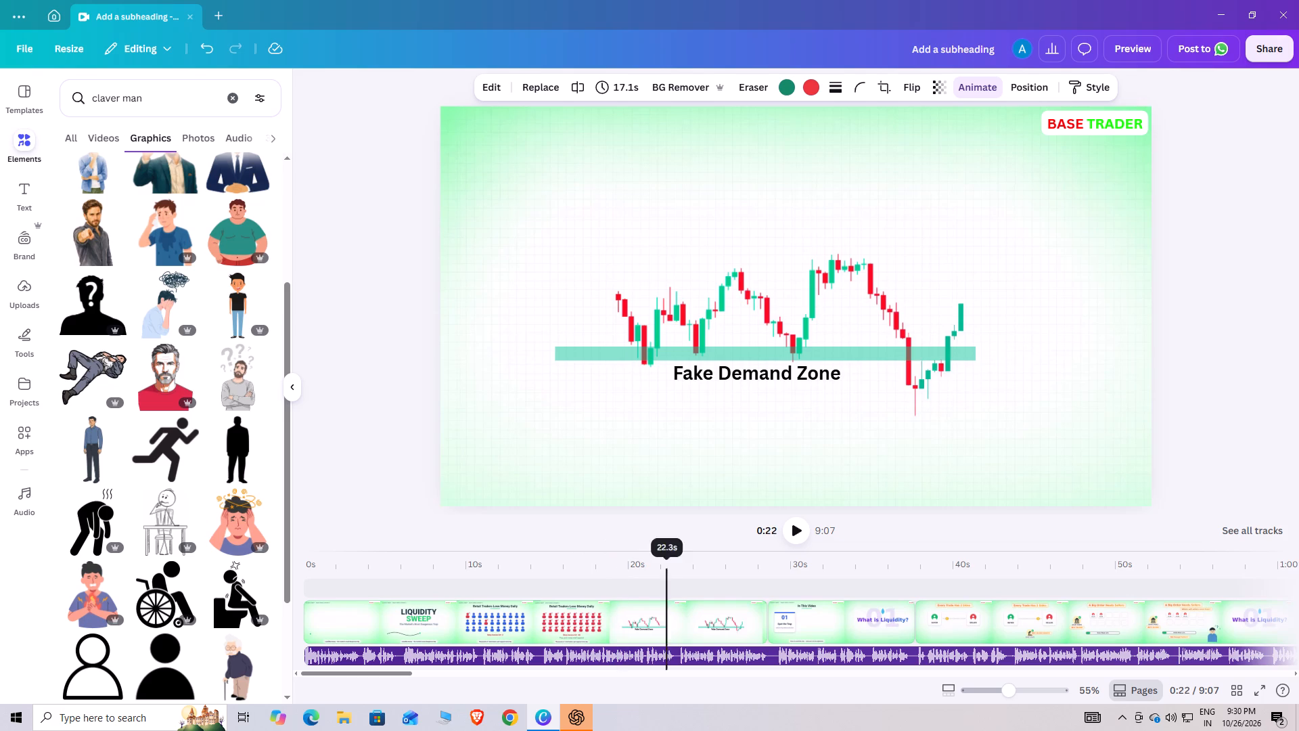
pyautogui.moveTo(680, 564); pyautogui.dragTo(988, 562)
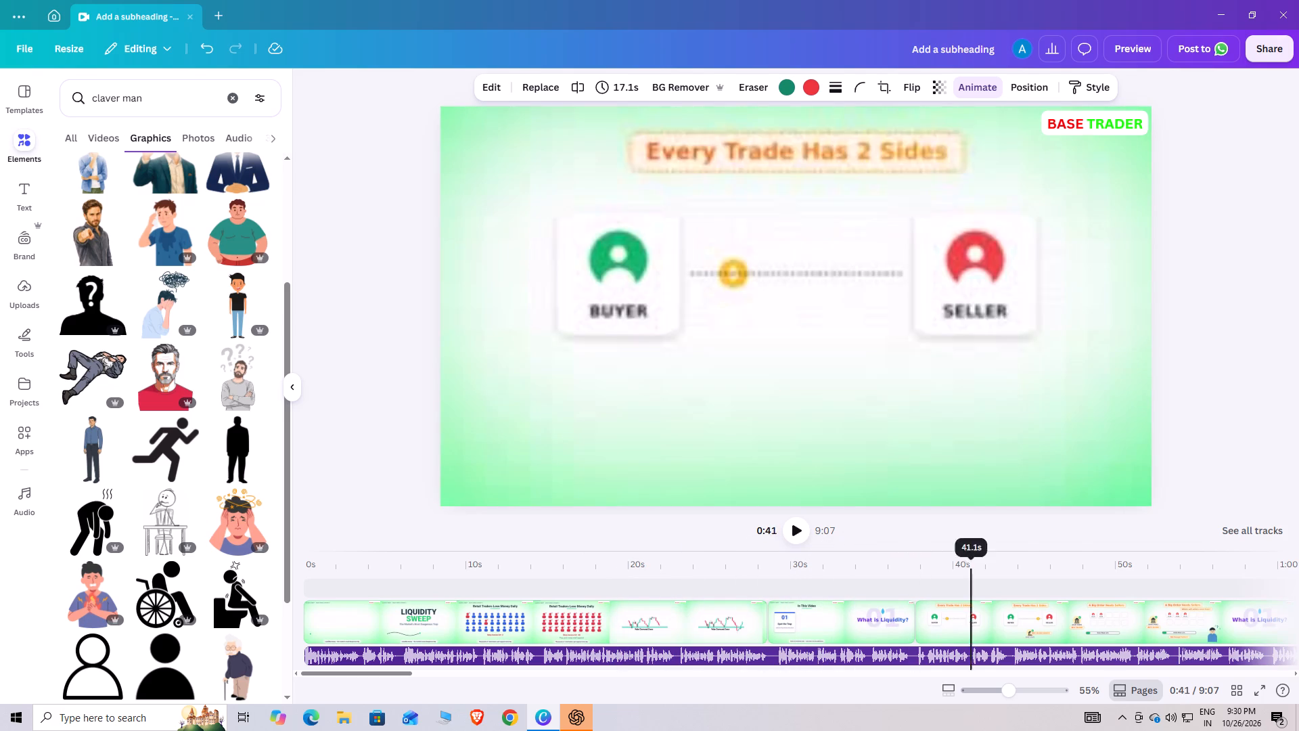
pyautogui.moveTo(988, 562); pyautogui.dragTo(1202, 546)
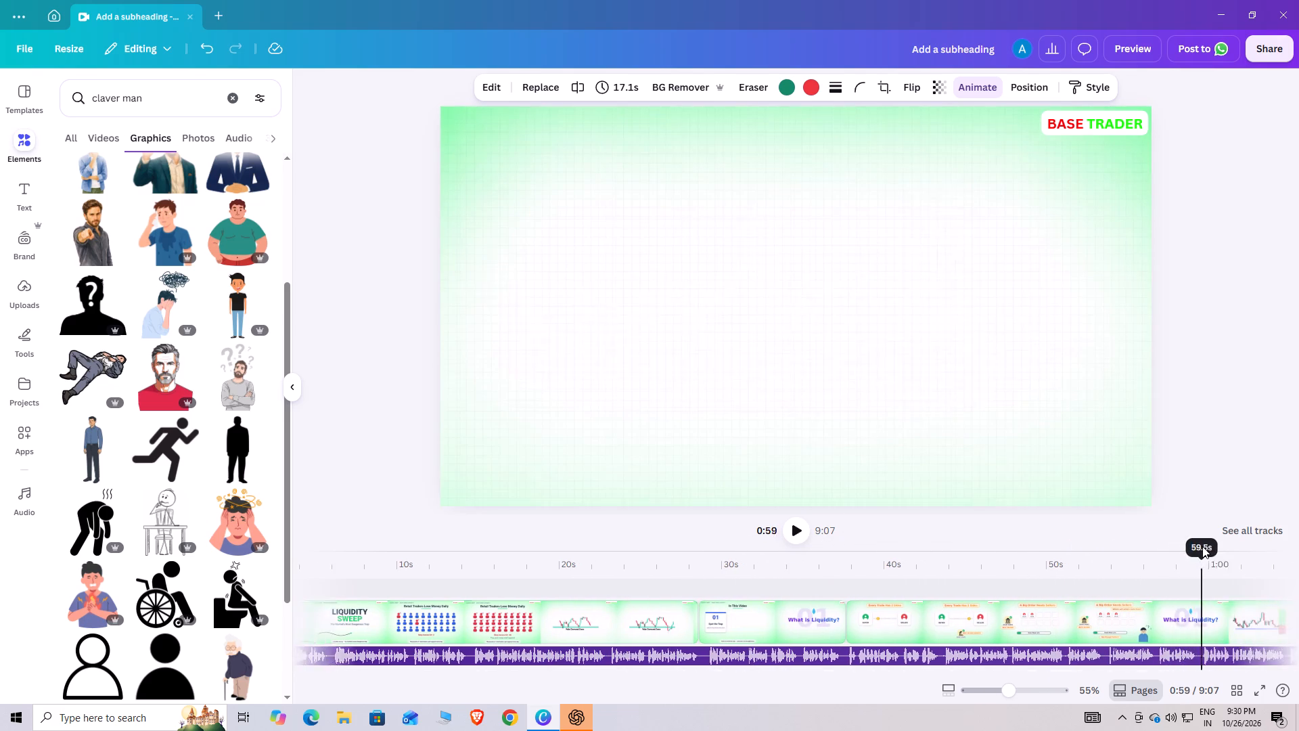
pyautogui.moveTo(1202, 546); pyautogui.dragTo(1235, 547)
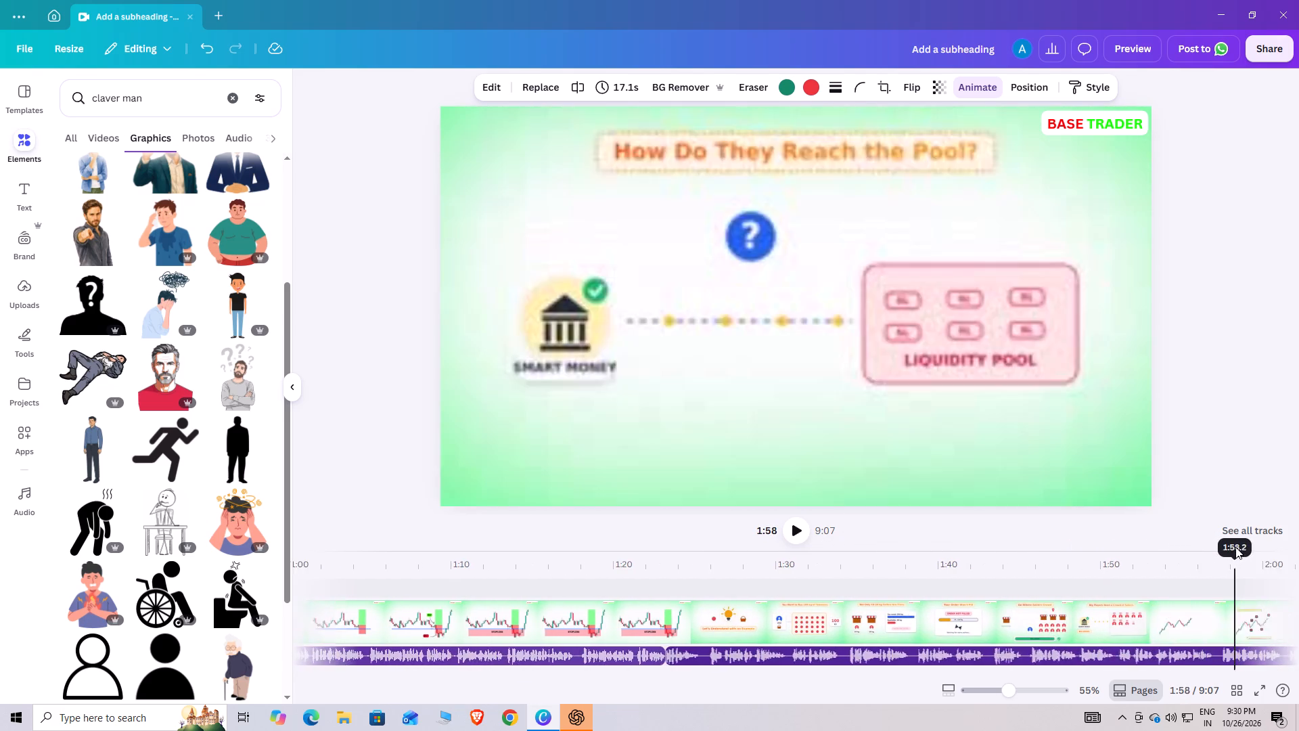
# Lock the straightened falling candlestick segment in the Smart Money channel scene at 2:15.
pyautogui.moveTo(1235, 547); pyautogui.dragTo(1054, 548)
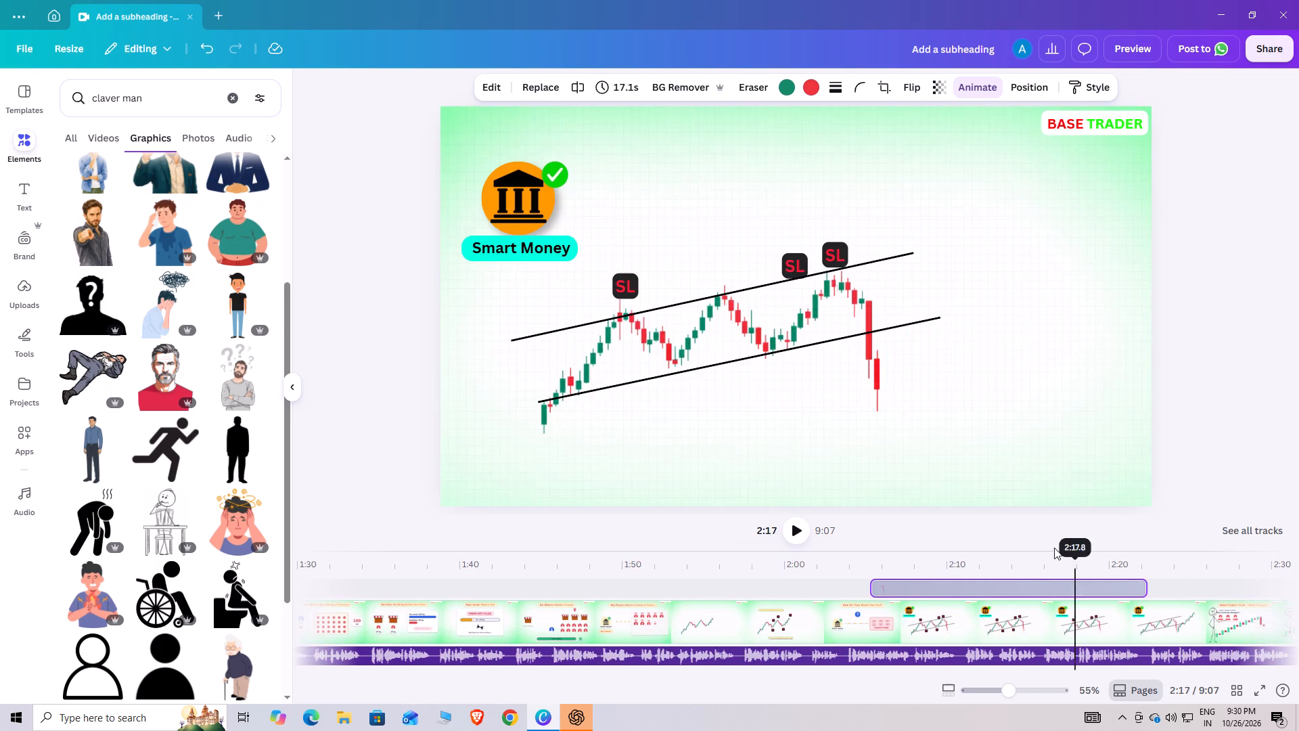
pyautogui.moveTo(1054, 548); pyautogui.dragTo(1038, 548)
pyautogui.click(869, 380)
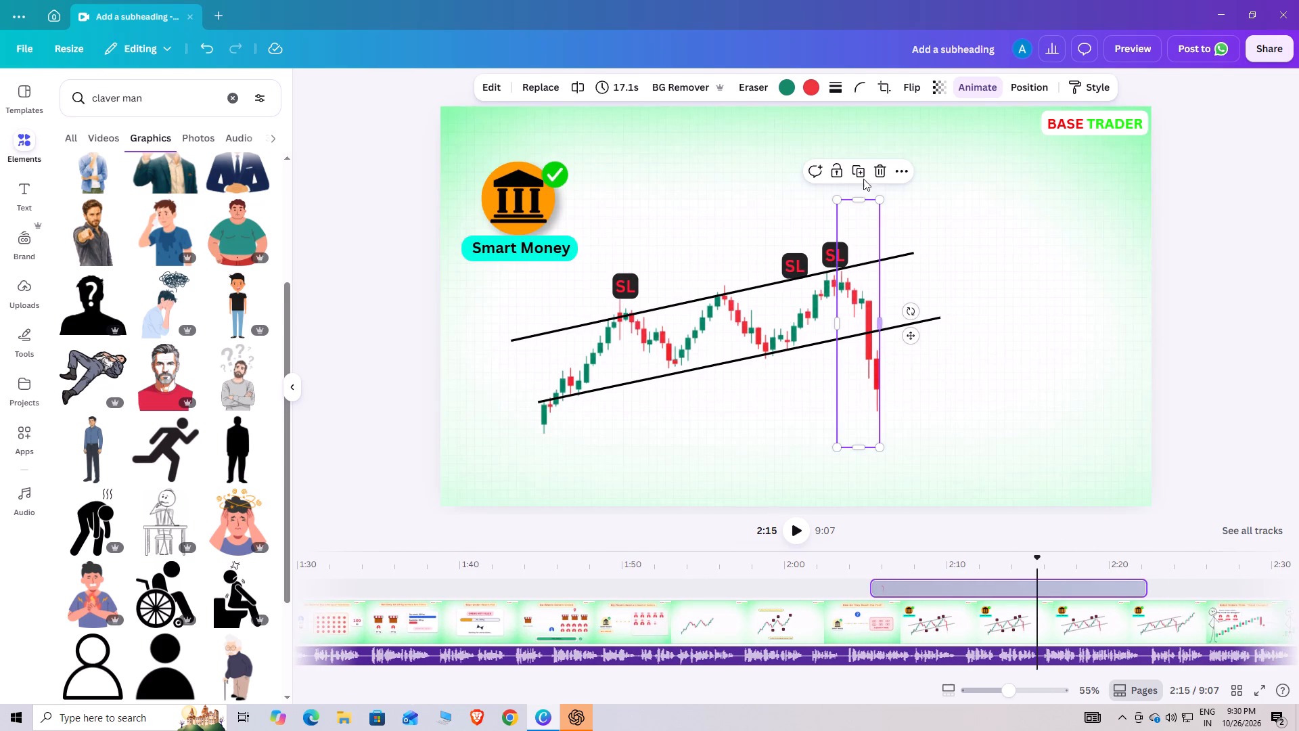
pyautogui.click(834, 168)
# Review the scenes from the Smart Money channel at 2:15 through to the 5 Common Mistakes list, returning to the Stop-Loss Hit scene at 6:51.
pyautogui.moveTo(1041, 568); pyautogui.dragTo(1121, 561)
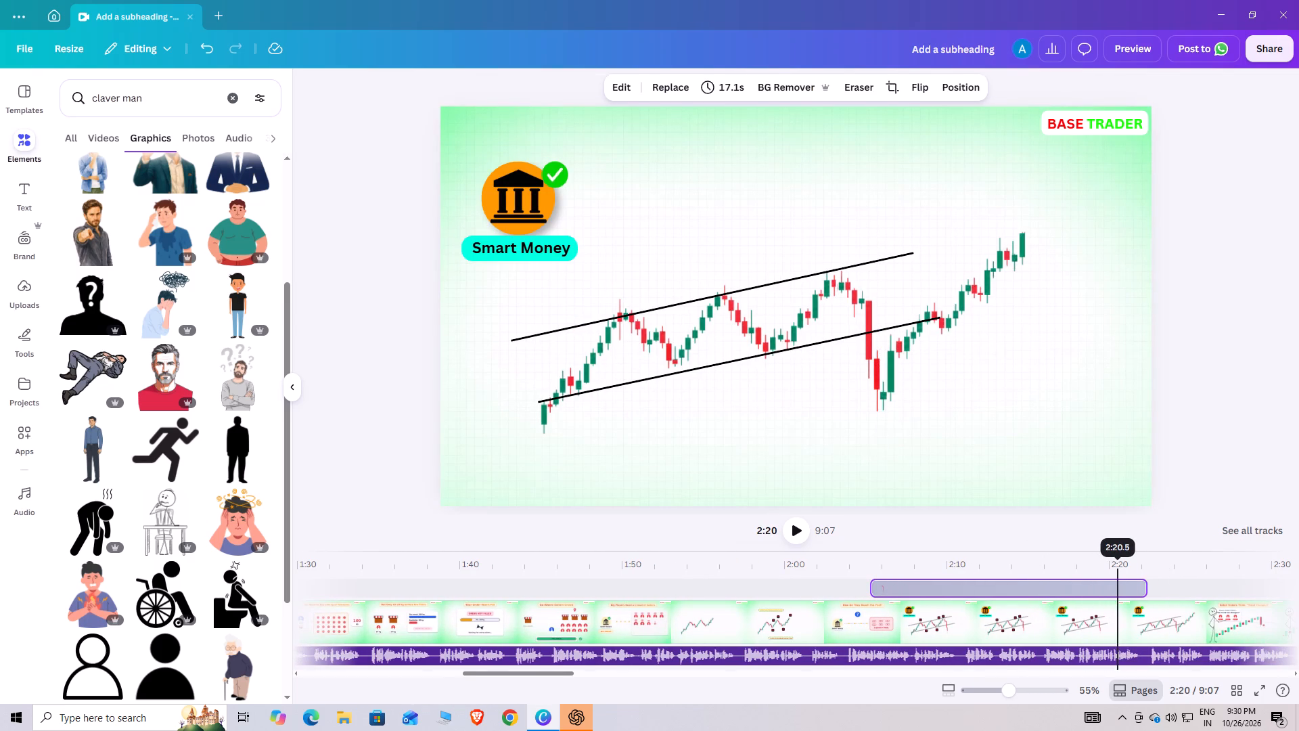
pyautogui.moveTo(1121, 561); pyautogui.dragTo(1200, 558)
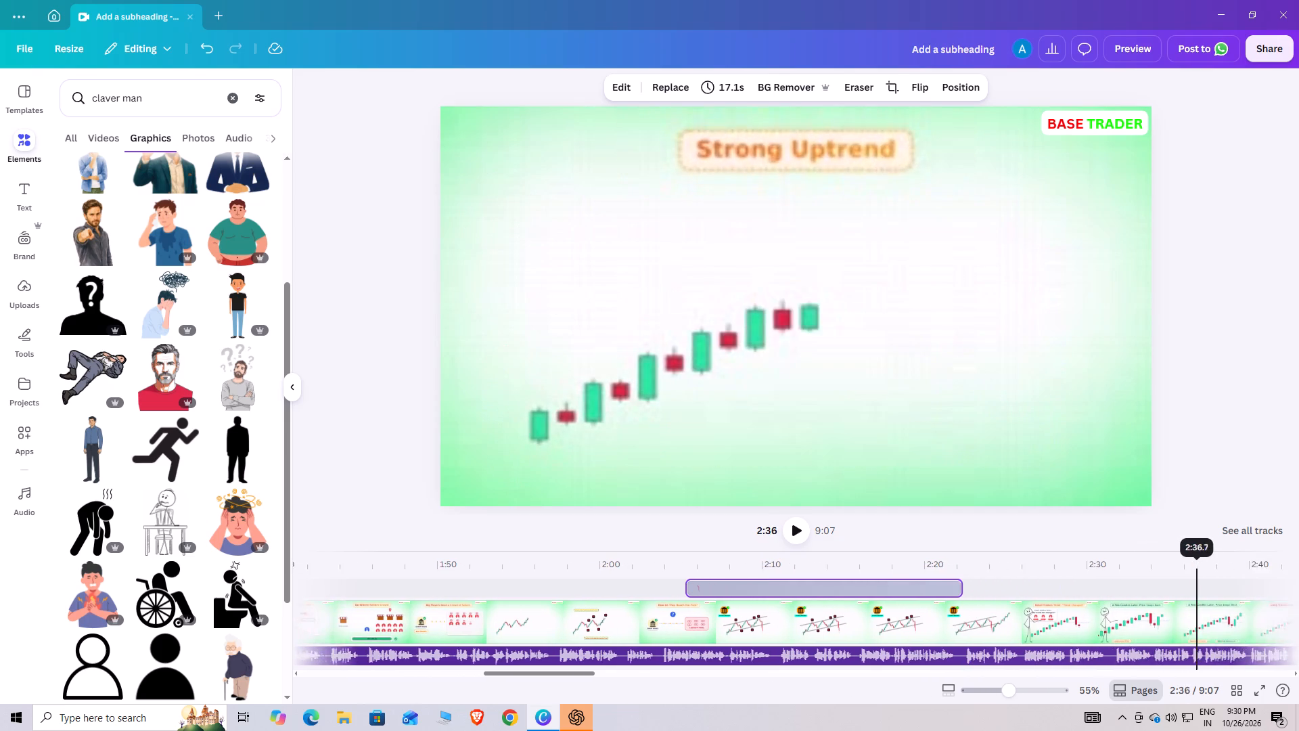
pyautogui.moveTo(1200, 558); pyautogui.dragTo(1244, 556)
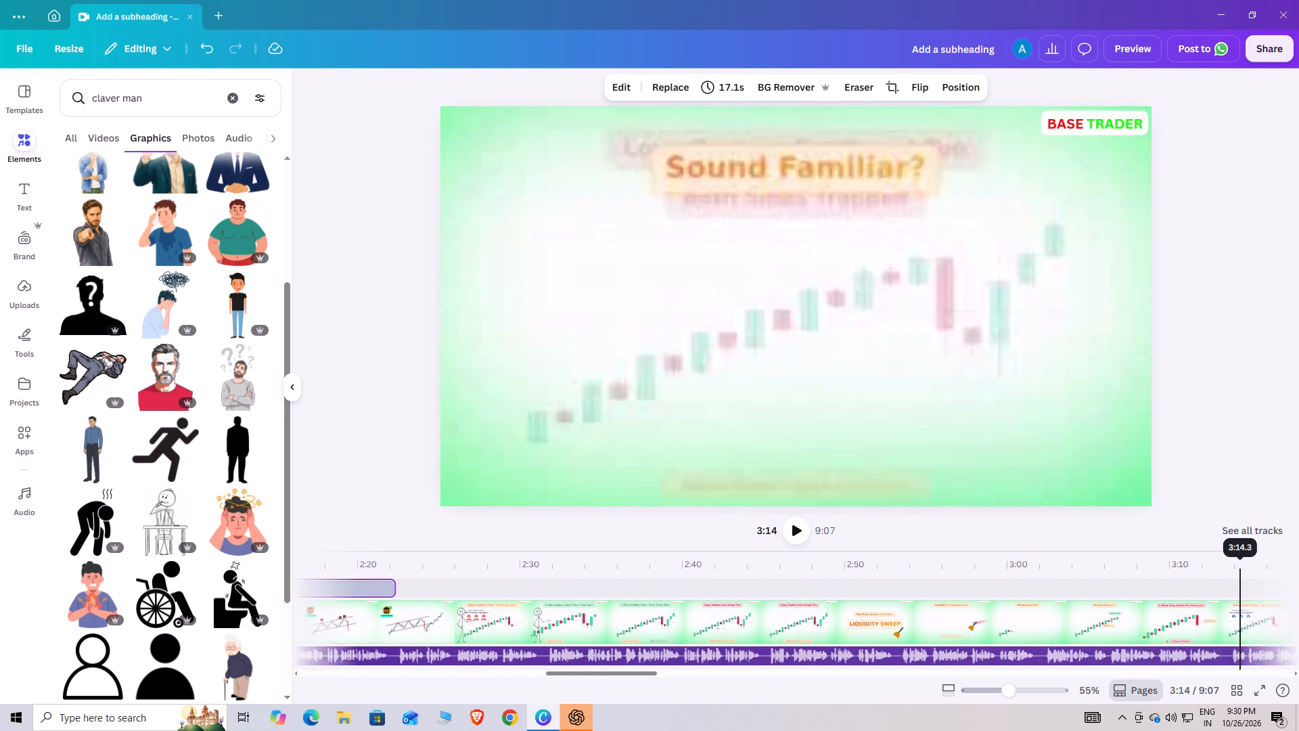
pyautogui.moveTo(1244, 556); pyautogui.dragTo(1248, 555)
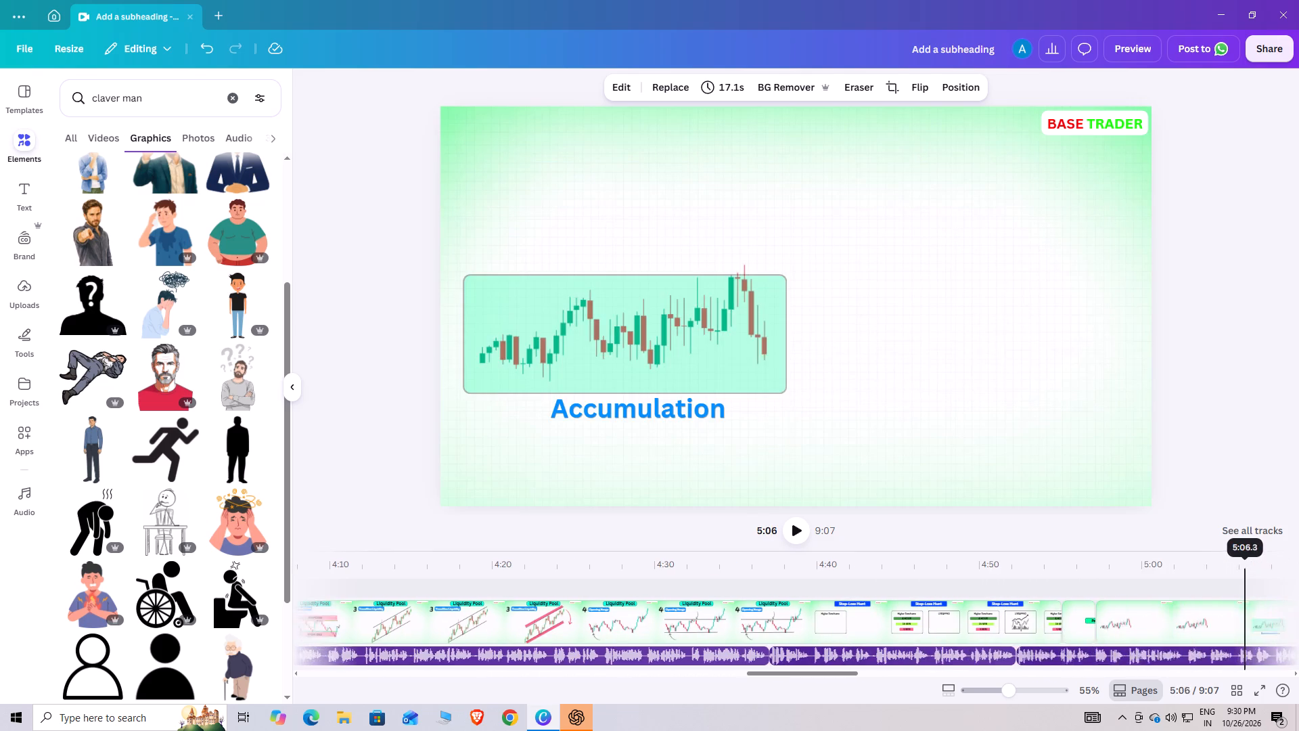
pyautogui.moveTo(1248, 555); pyautogui.dragTo(1250, 556)
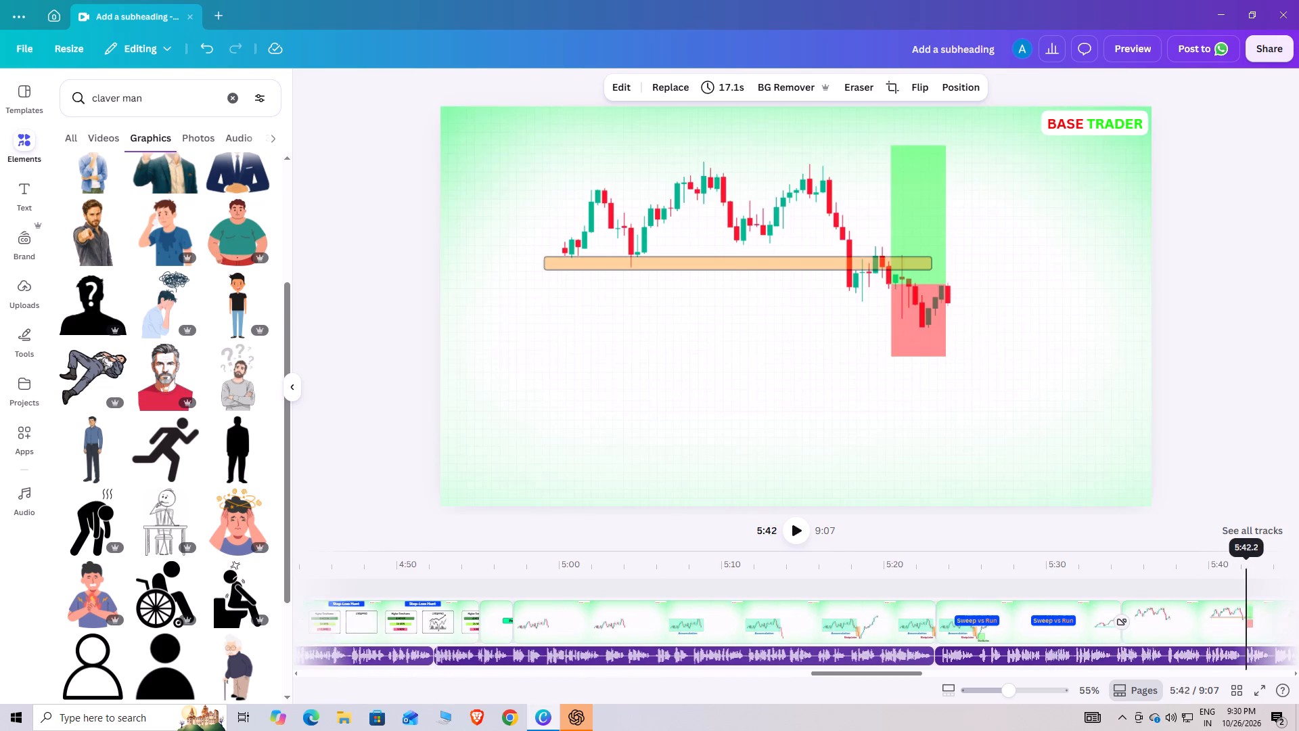
pyautogui.moveTo(1250, 556); pyautogui.dragTo(1252, 560)
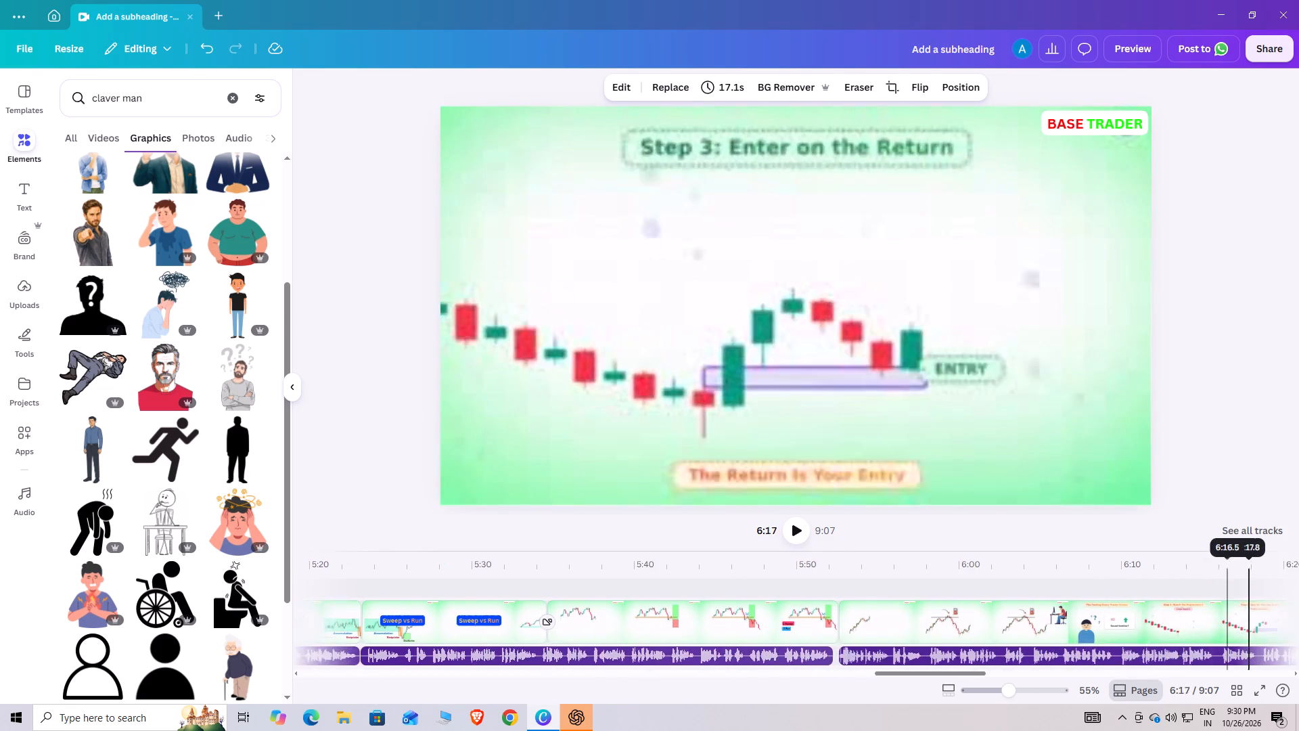
pyautogui.moveTo(1252, 560); pyautogui.dragTo(1186, 557)
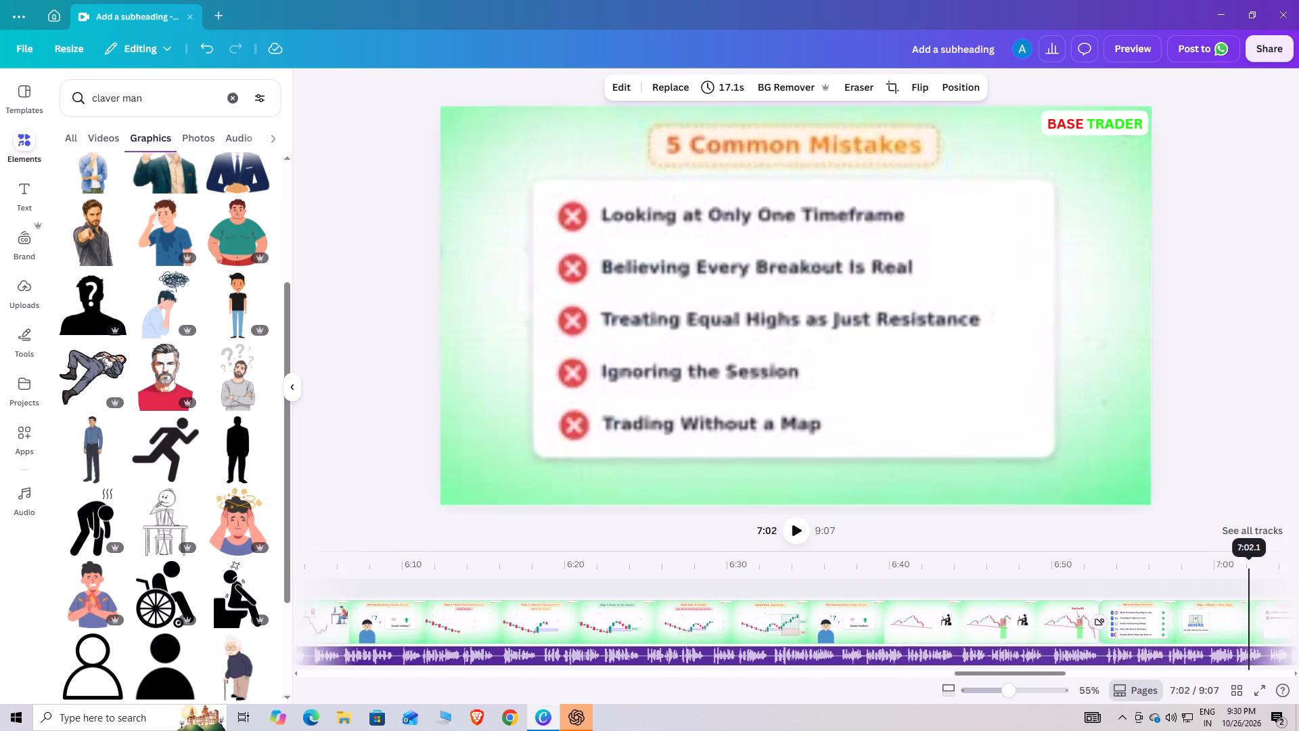
pyautogui.moveTo(1186, 557); pyautogui.dragTo(1034, 555)
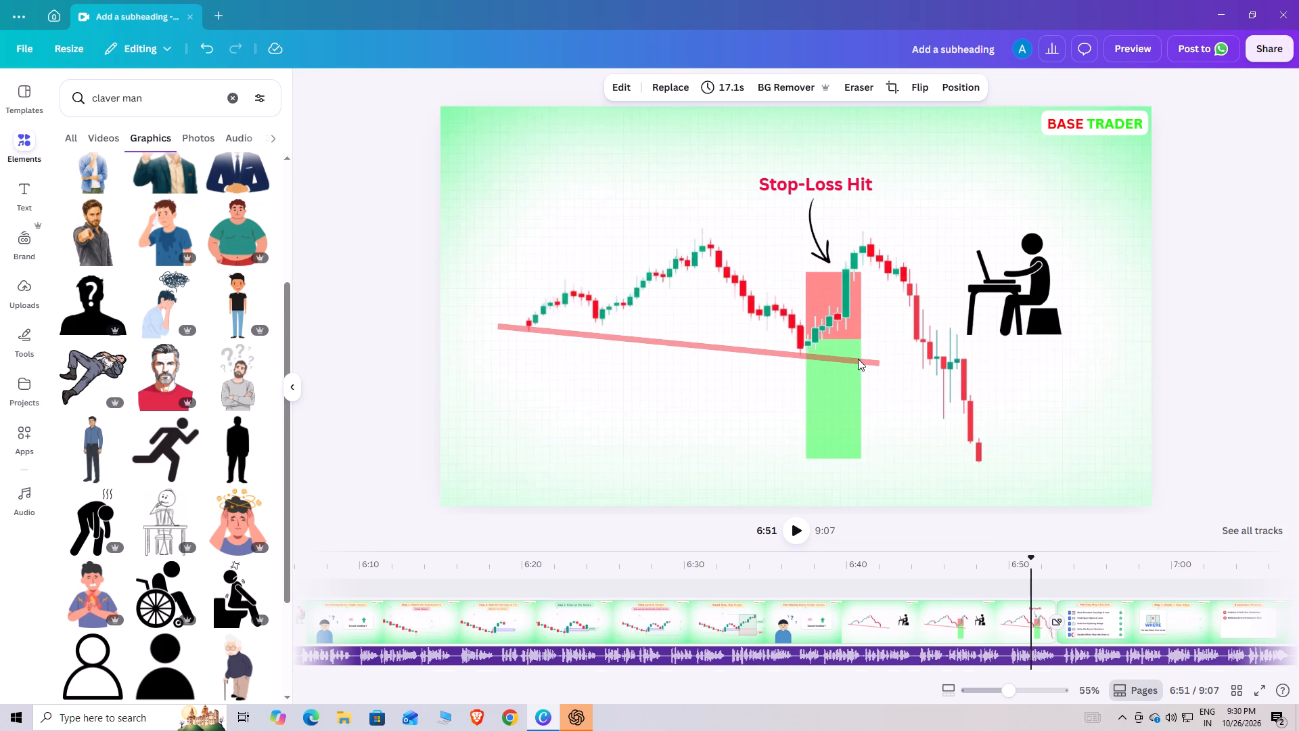
# Unlock and delete the slanted pink support line under the candlesticks in the Stop-Loss Hit scene.
pyautogui.click(858, 359)
pyautogui.click(858, 359)
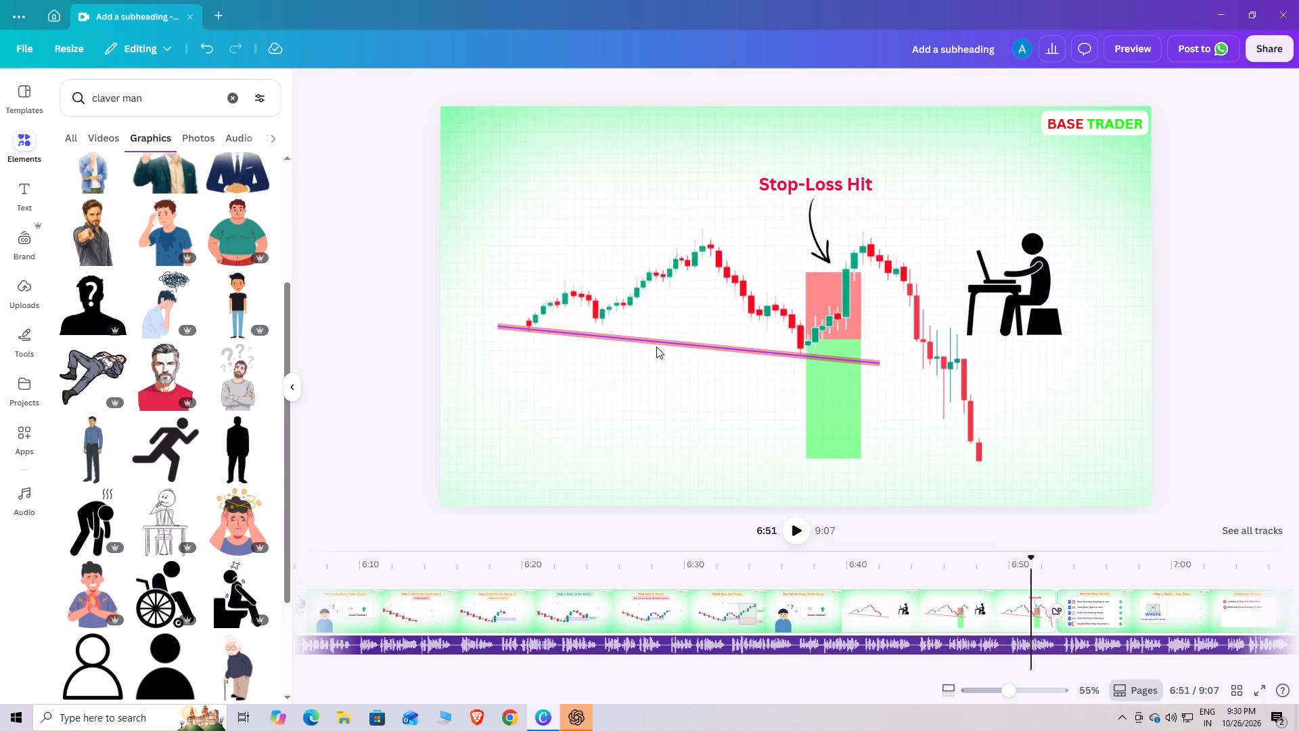
pyautogui.click(656, 347)
pyautogui.click(693, 309)
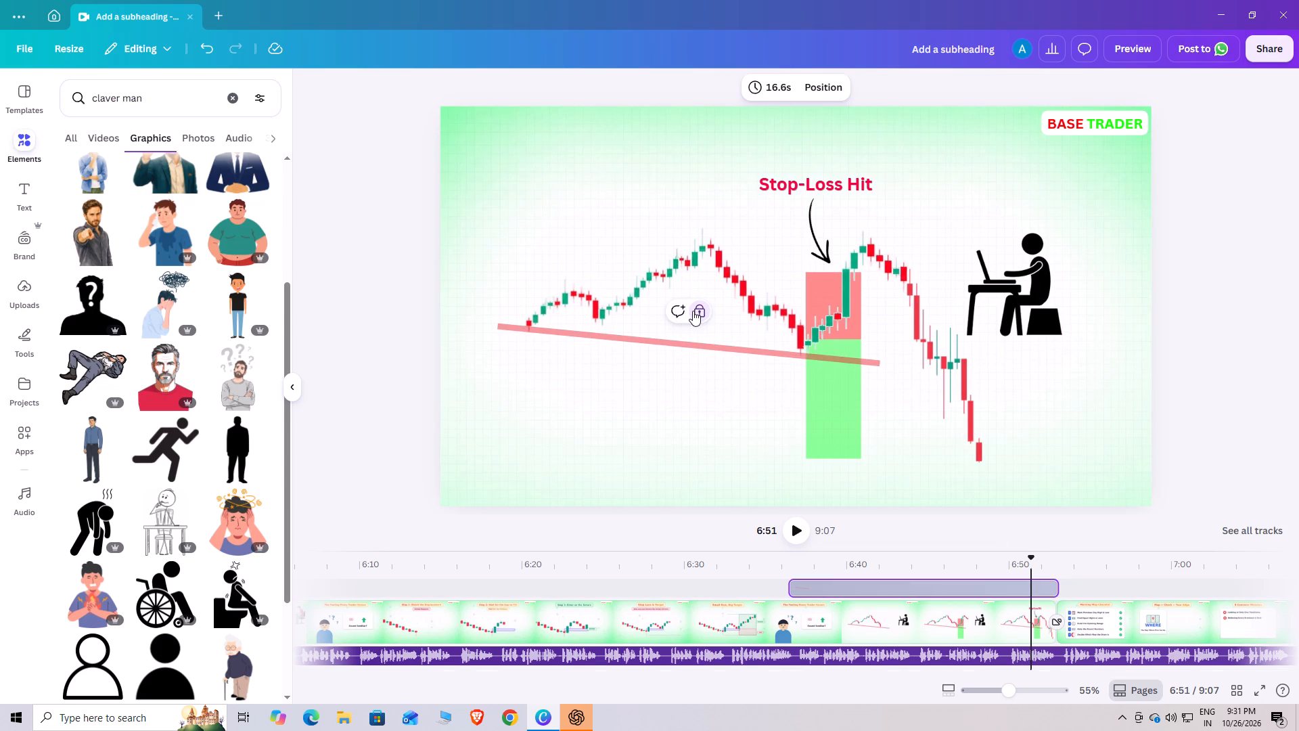
pyautogui.click(693, 311)
pyautogui.click(712, 307)
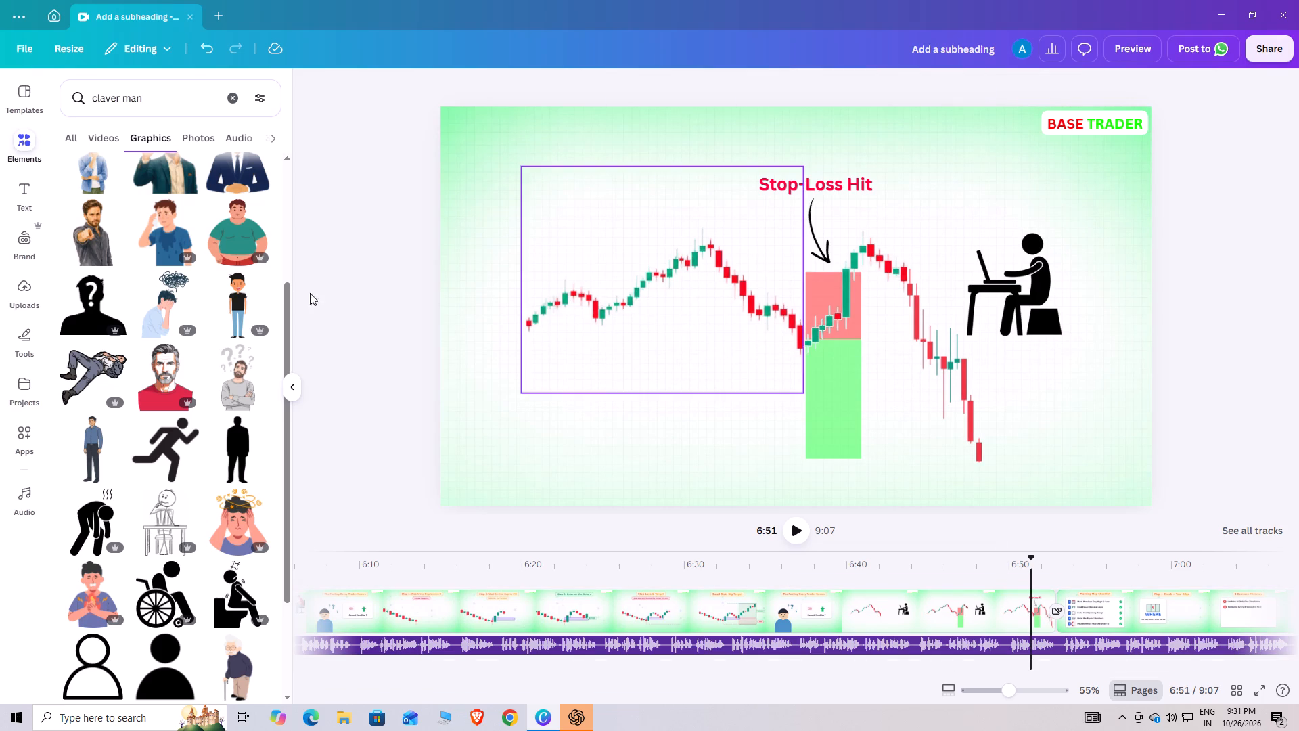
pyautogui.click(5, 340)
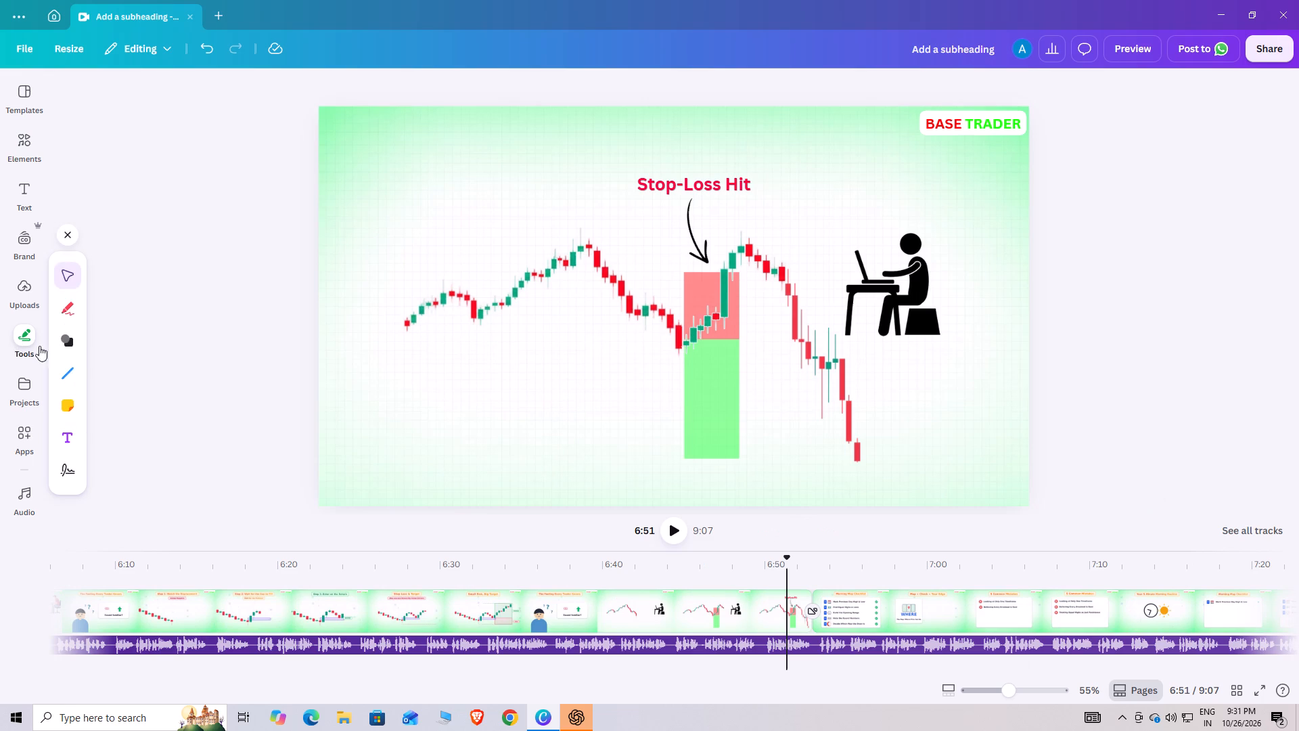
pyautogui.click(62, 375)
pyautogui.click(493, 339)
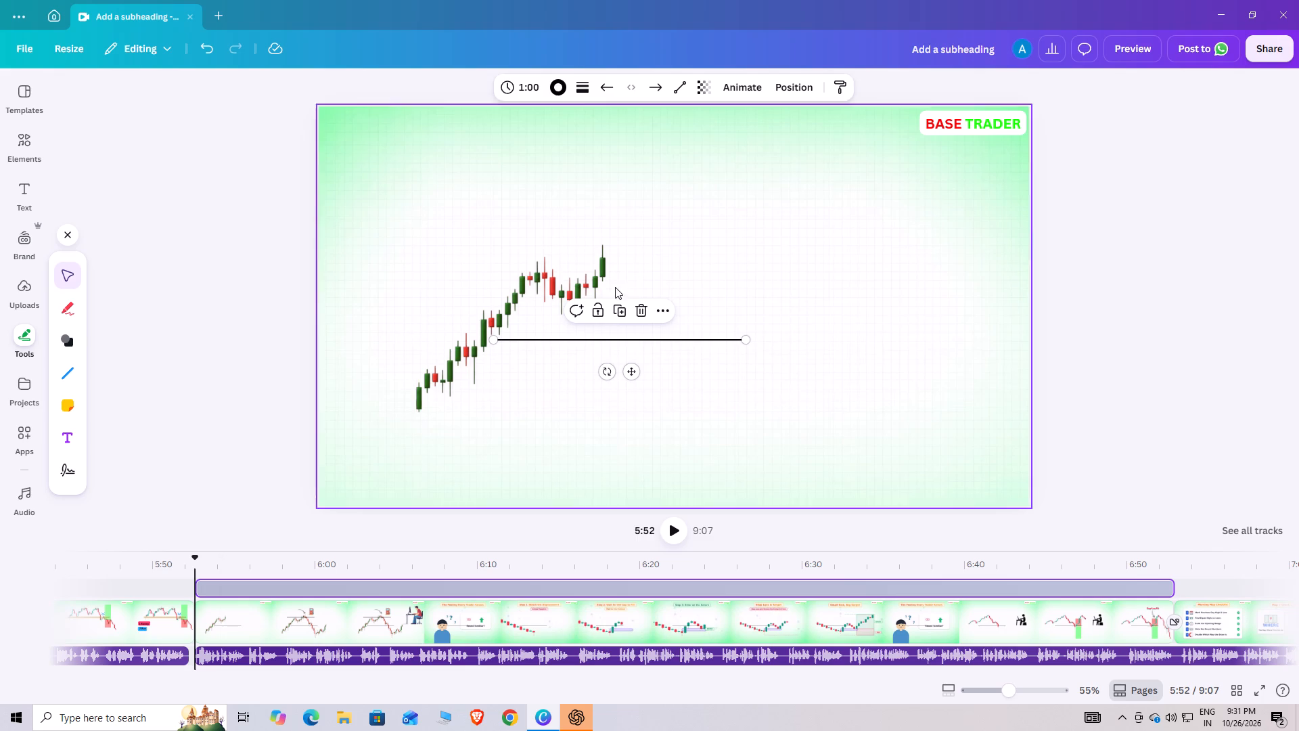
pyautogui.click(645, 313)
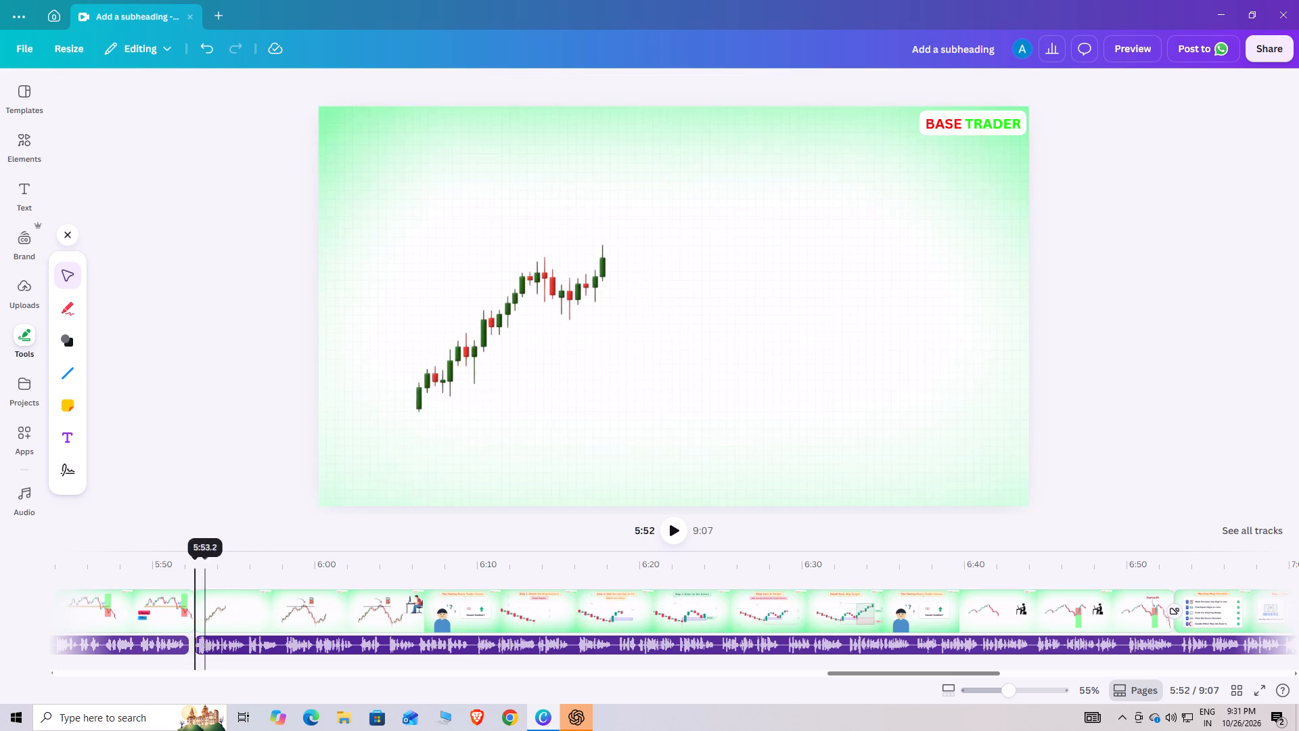
# Return to the Stop-Loss Hit scene around 6:45 and add a straight horizontal line to its page.
pyautogui.moveTo(201, 559); pyautogui.dragTo(640, 564)
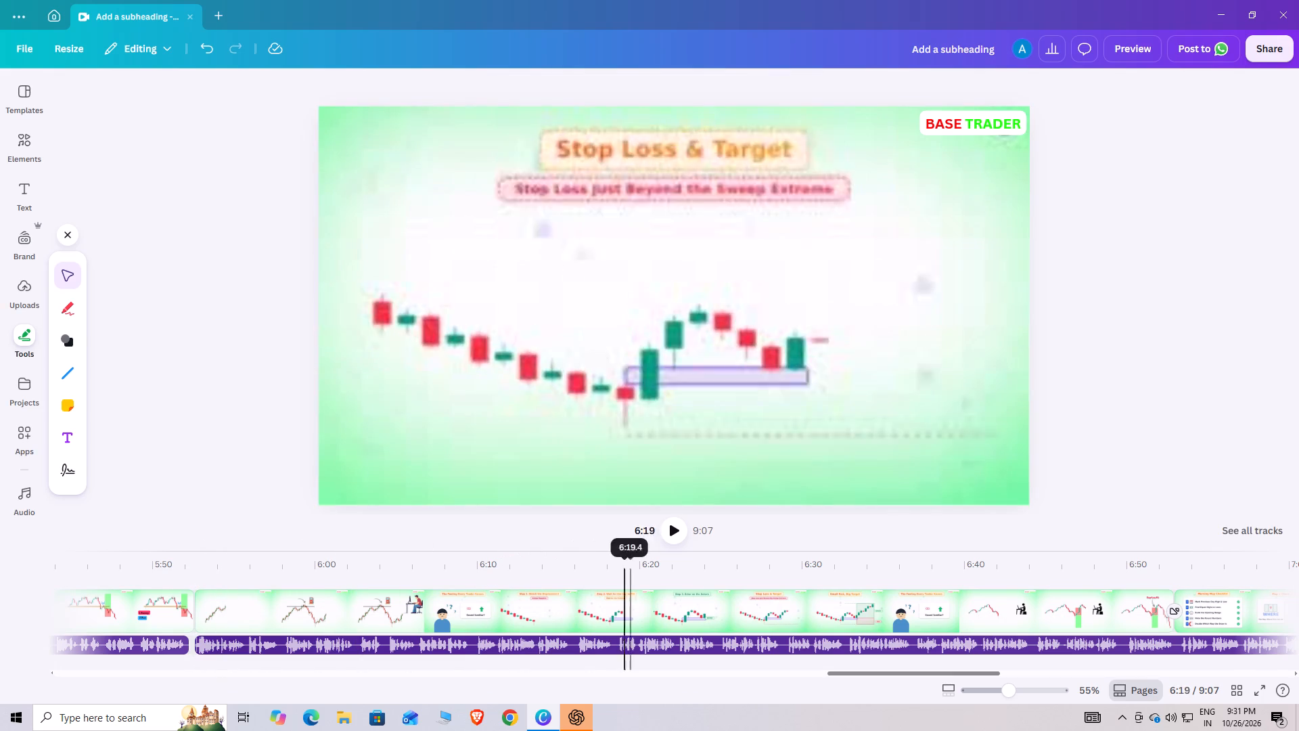
pyautogui.moveTo(640, 564); pyautogui.dragTo(1095, 556)
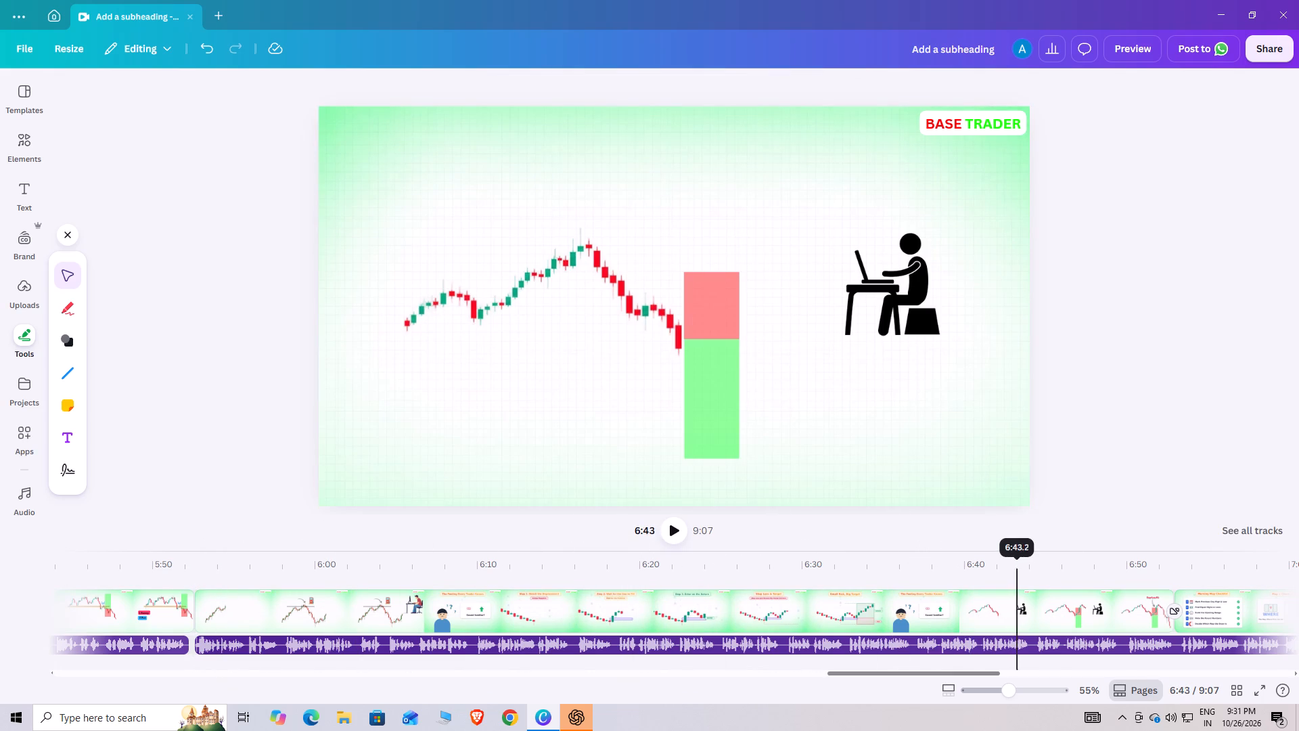
pyautogui.moveTo(1095, 556); pyautogui.dragTo(680, 575)
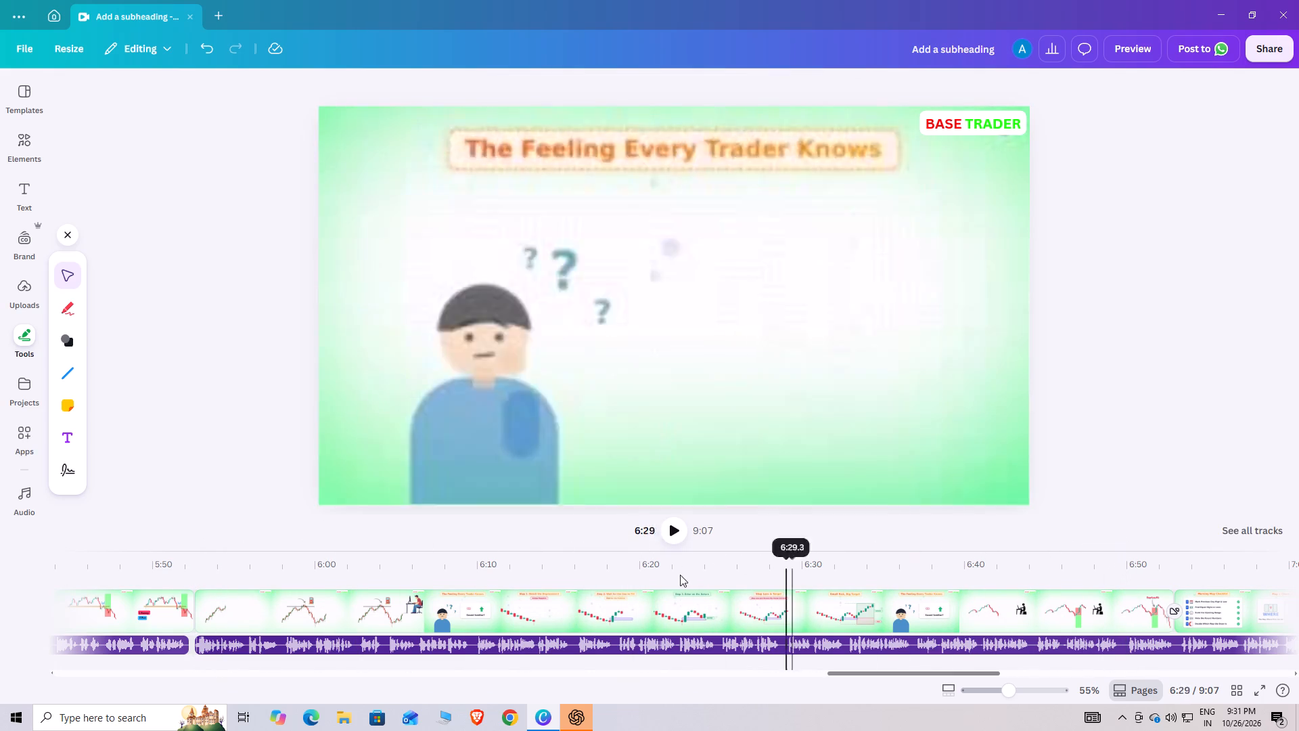
pyautogui.moveTo(680, 575); pyautogui.dragTo(1016, 567)
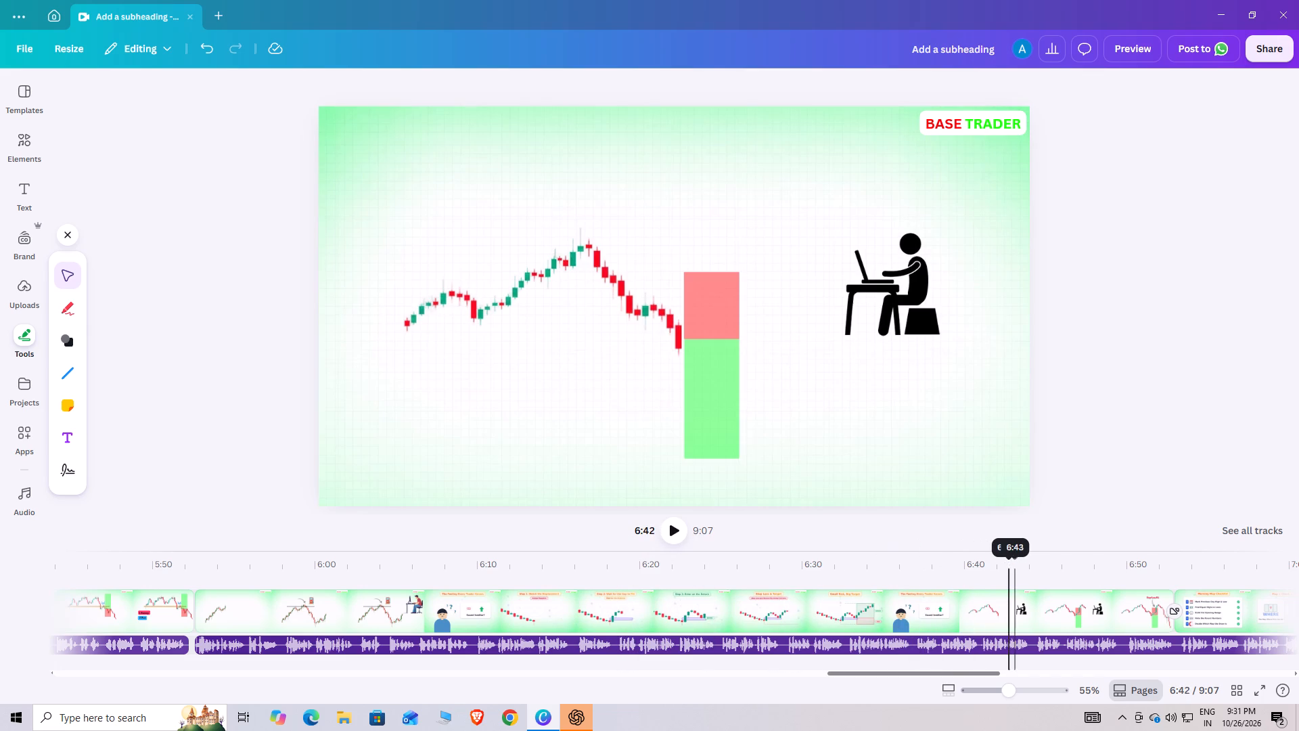
pyautogui.moveTo(1016, 567); pyautogui.dragTo(1055, 567)
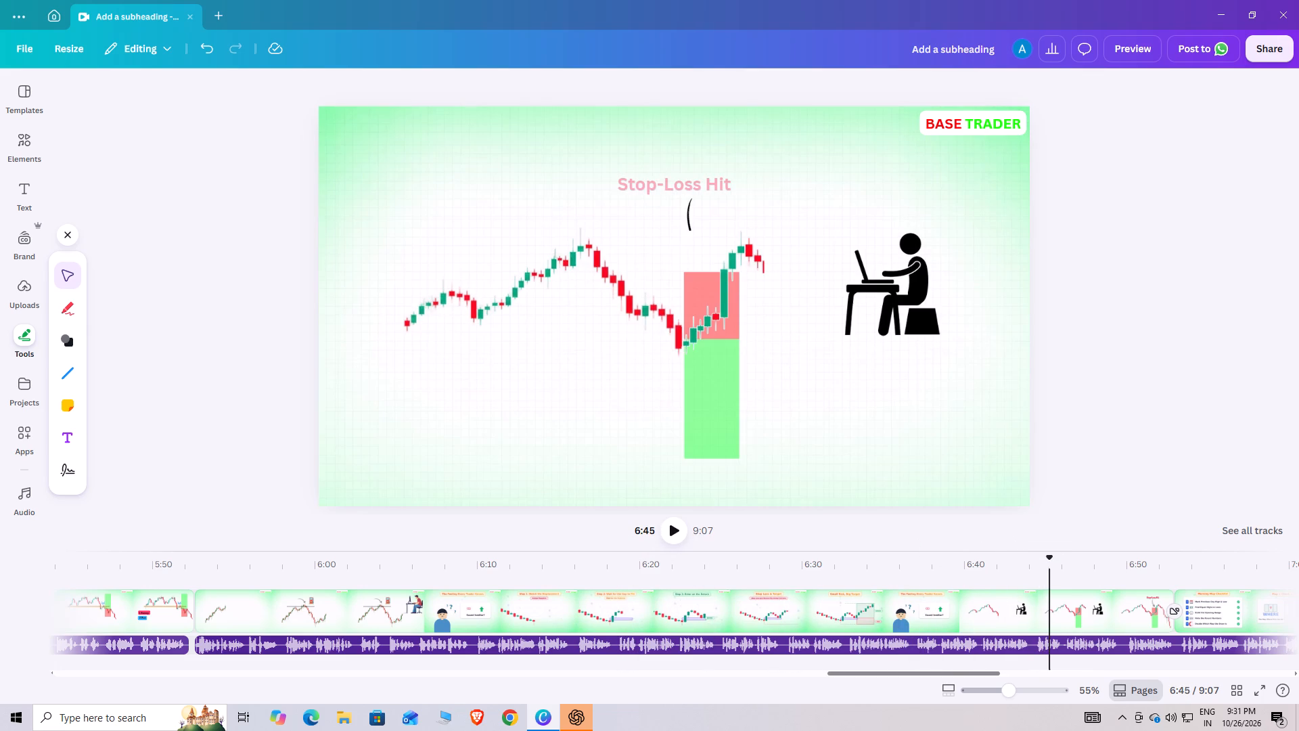
pyautogui.click(74, 369)
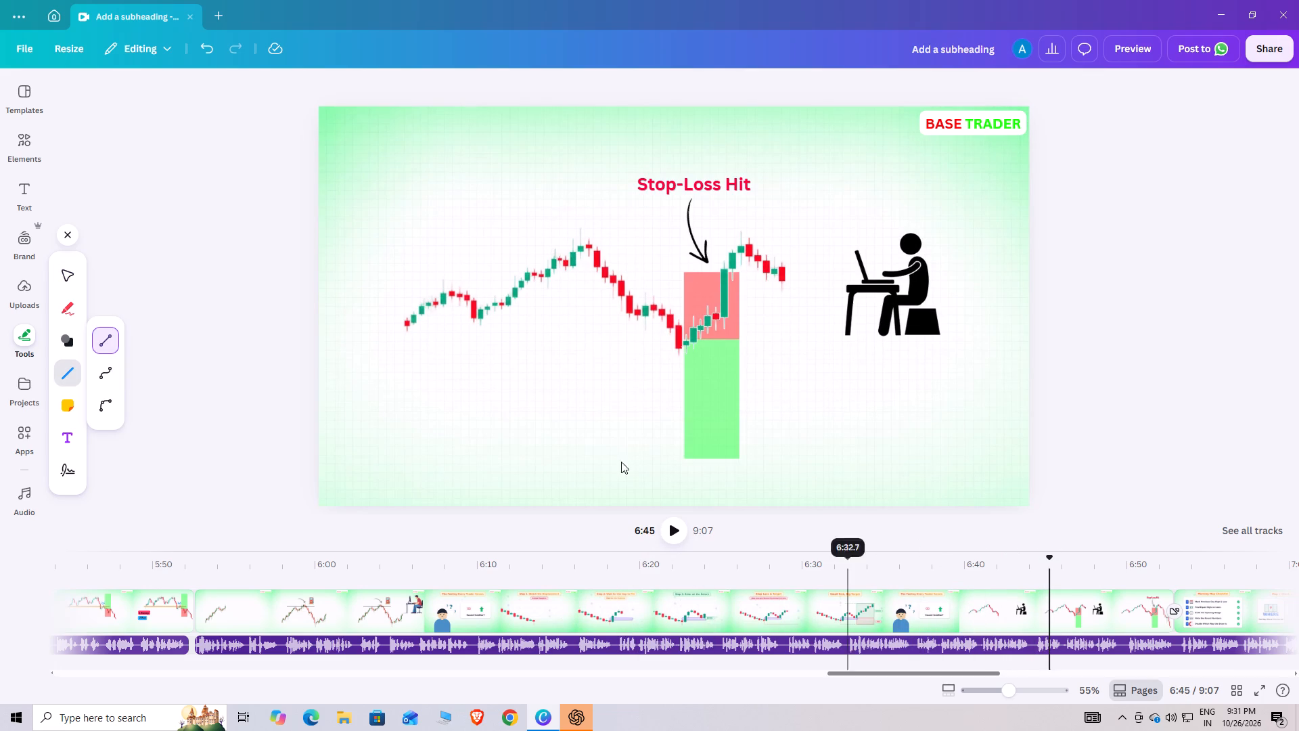
pyautogui.click(486, 391)
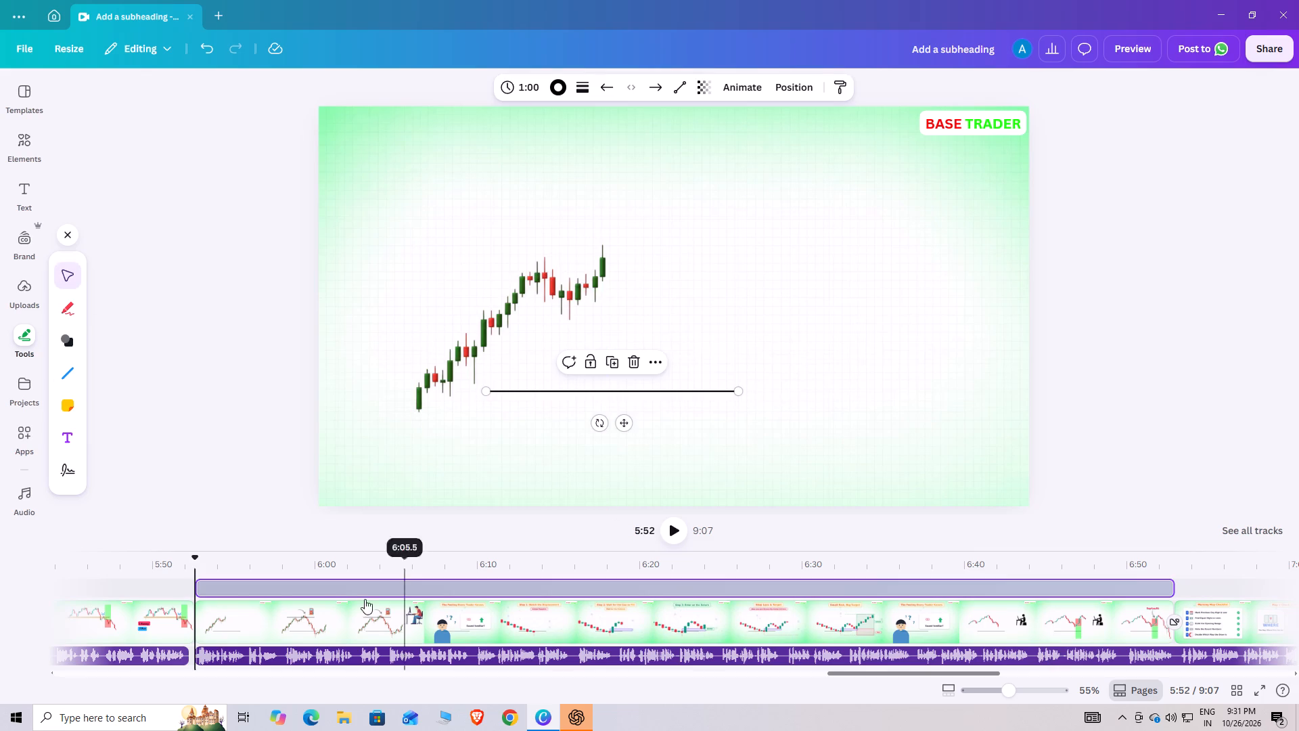
# Trim the start of the new line's timing to about 6:40 so that it lasts 12.7 s.
pyautogui.moveTo(193, 585); pyautogui.dragTo(384, 592)
pyautogui.scroll(2, 357, 609)
pyautogui.click(655, 385)
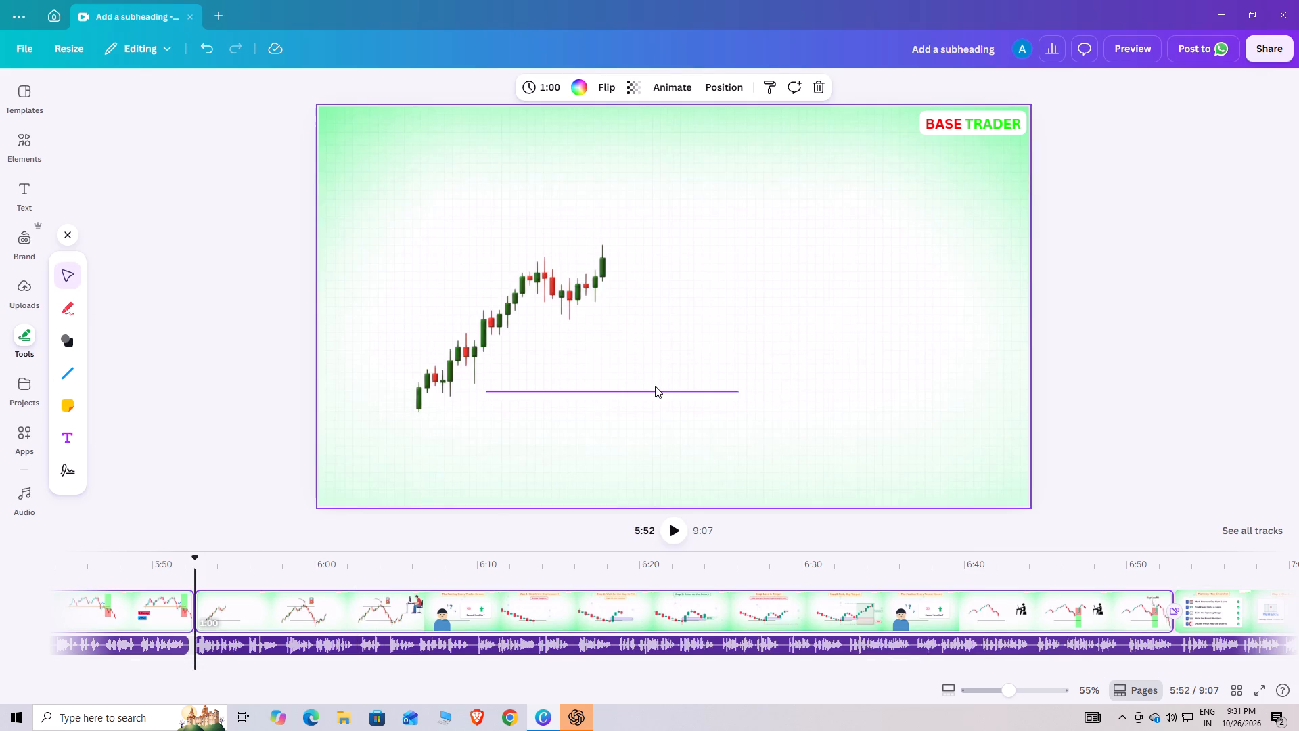
pyautogui.click(658, 397)
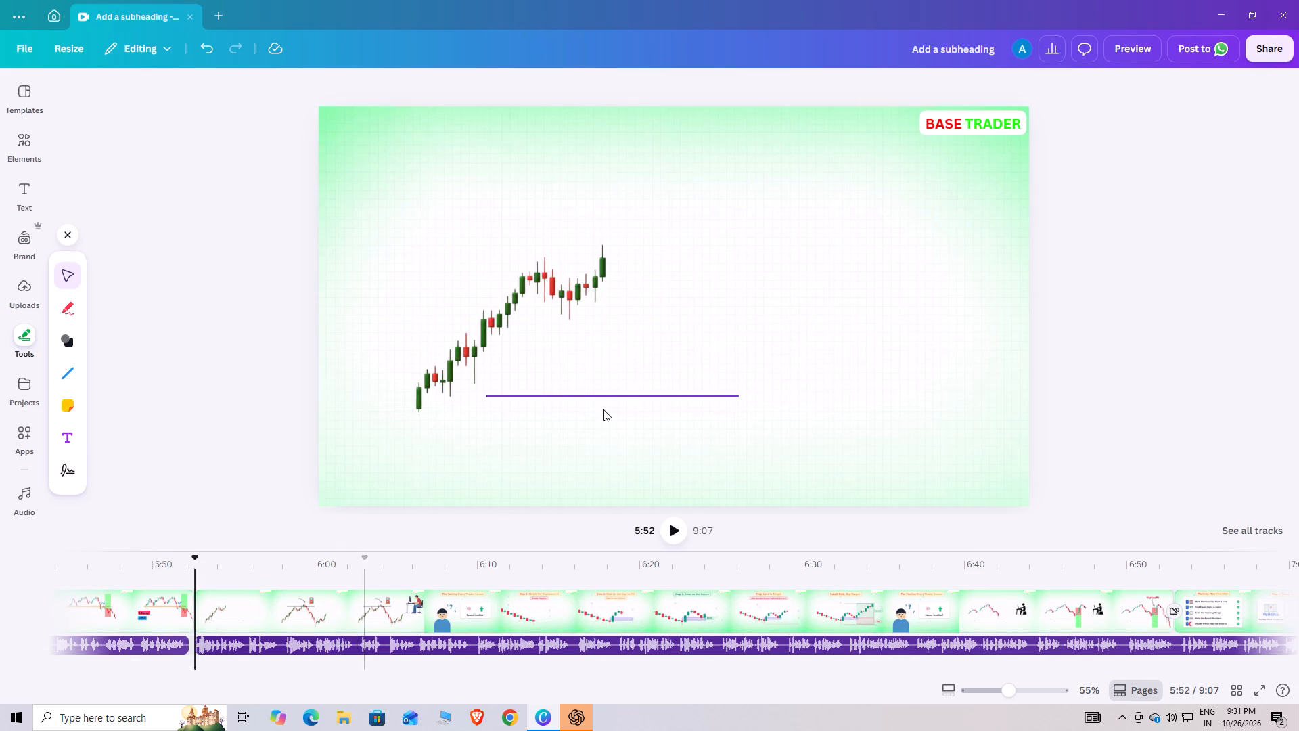
pyautogui.click(603, 399)
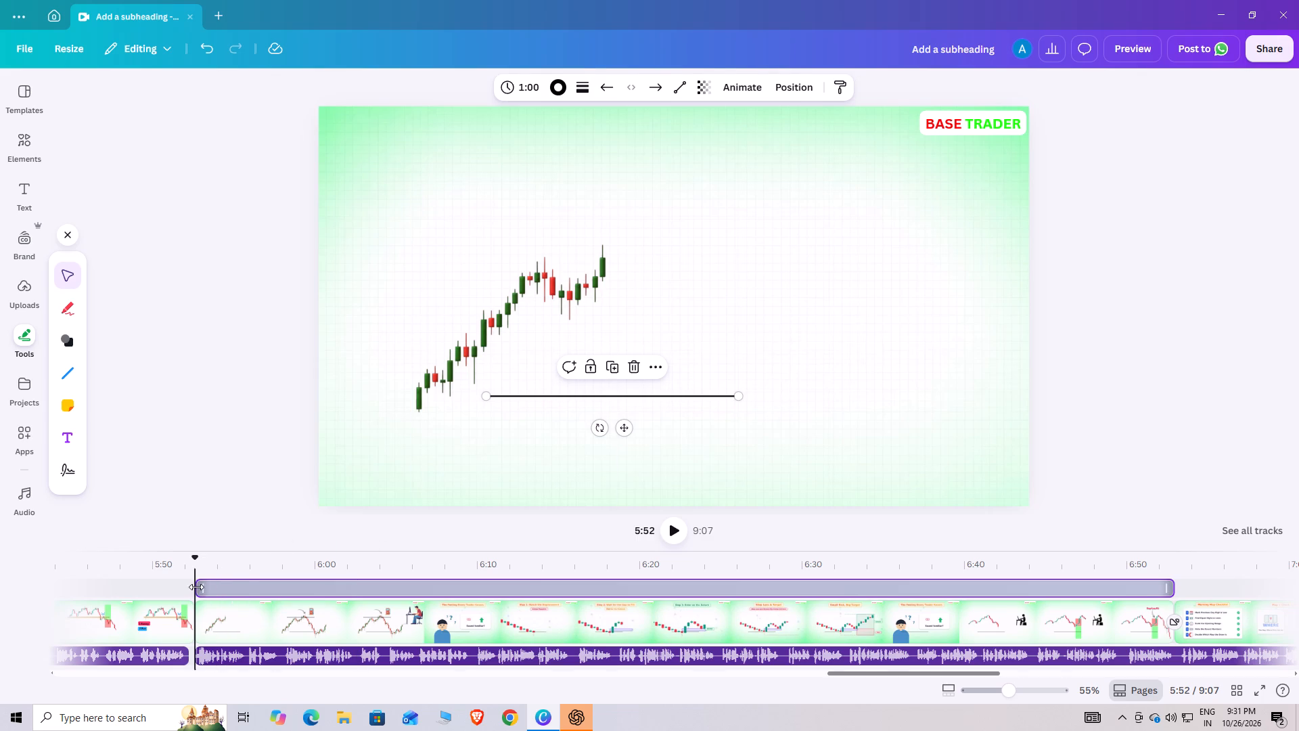
pyautogui.moveTo(196, 587); pyautogui.dragTo(810, 566)
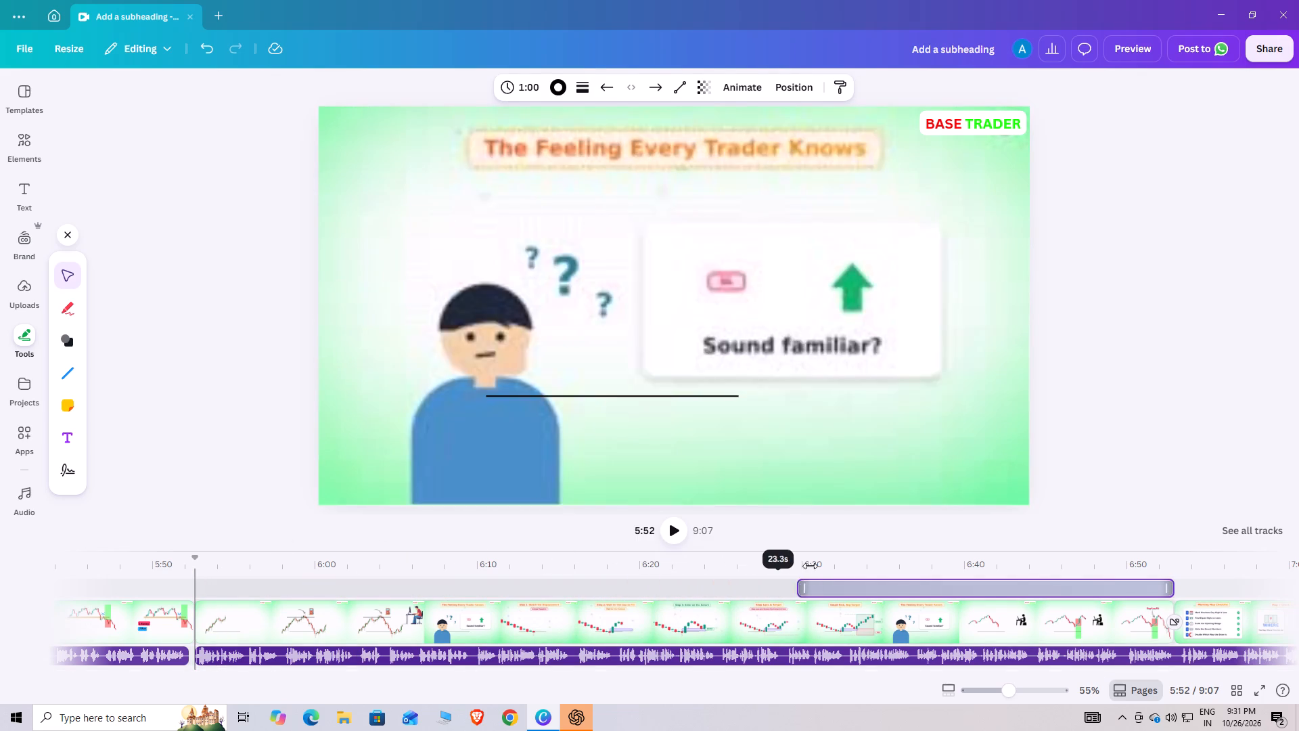
pyautogui.moveTo(810, 566); pyautogui.dragTo(1016, 574)
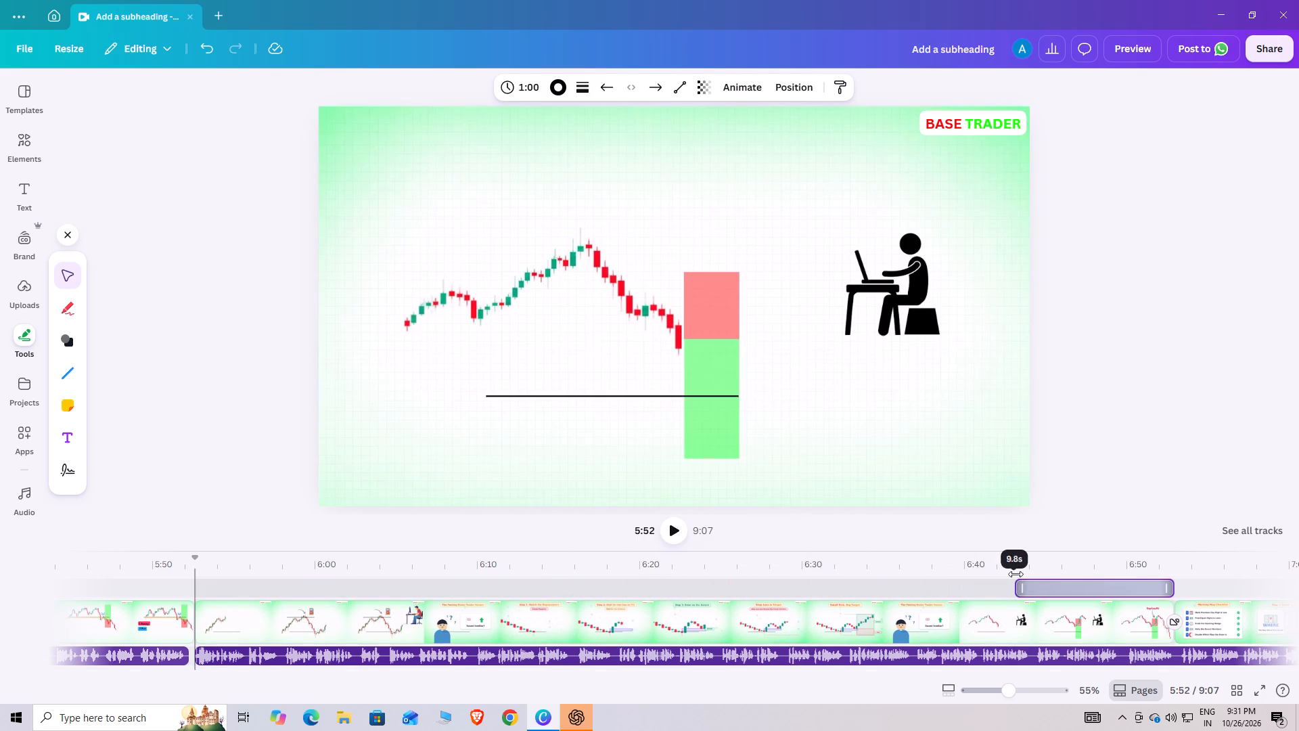
pyautogui.moveTo(1016, 574); pyautogui.dragTo(970, 577)
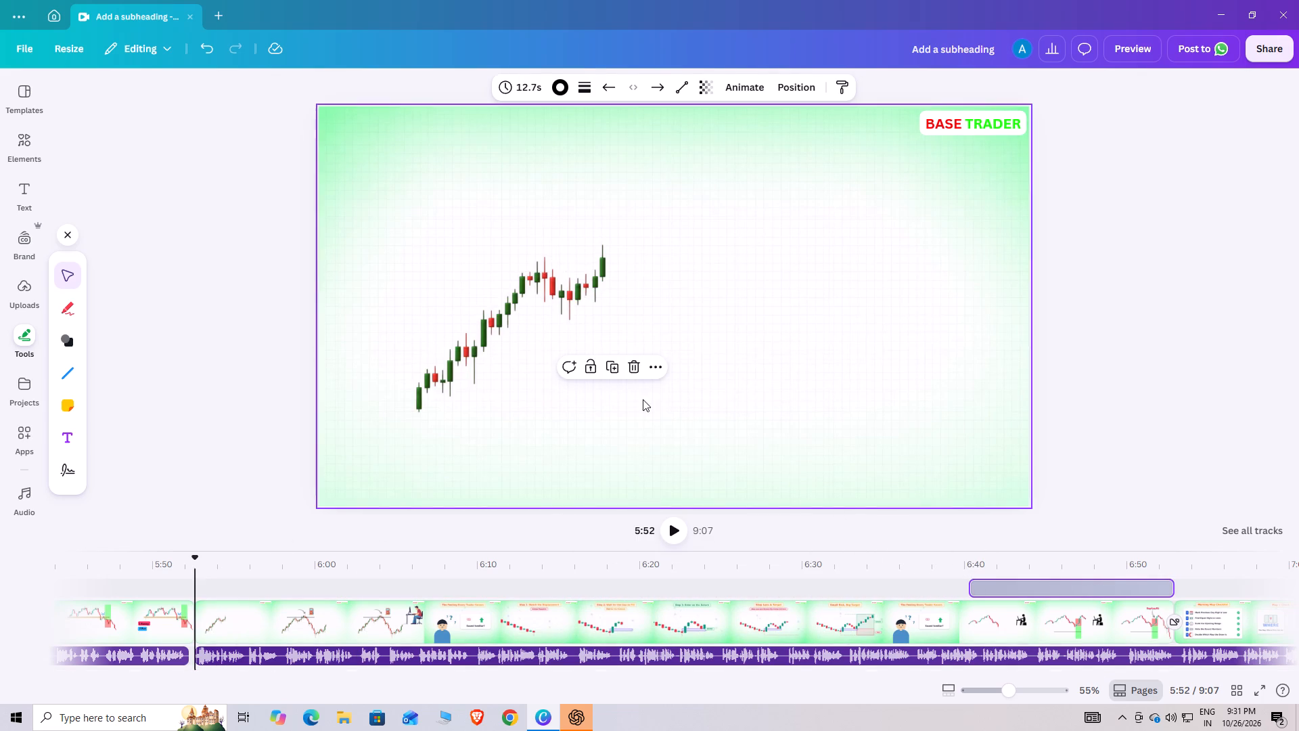
# Show the page's element timing and bring the new line's track around 6:40 into view.
pyautogui.click(953, 581)
pyautogui.scroll(4, 953, 581)
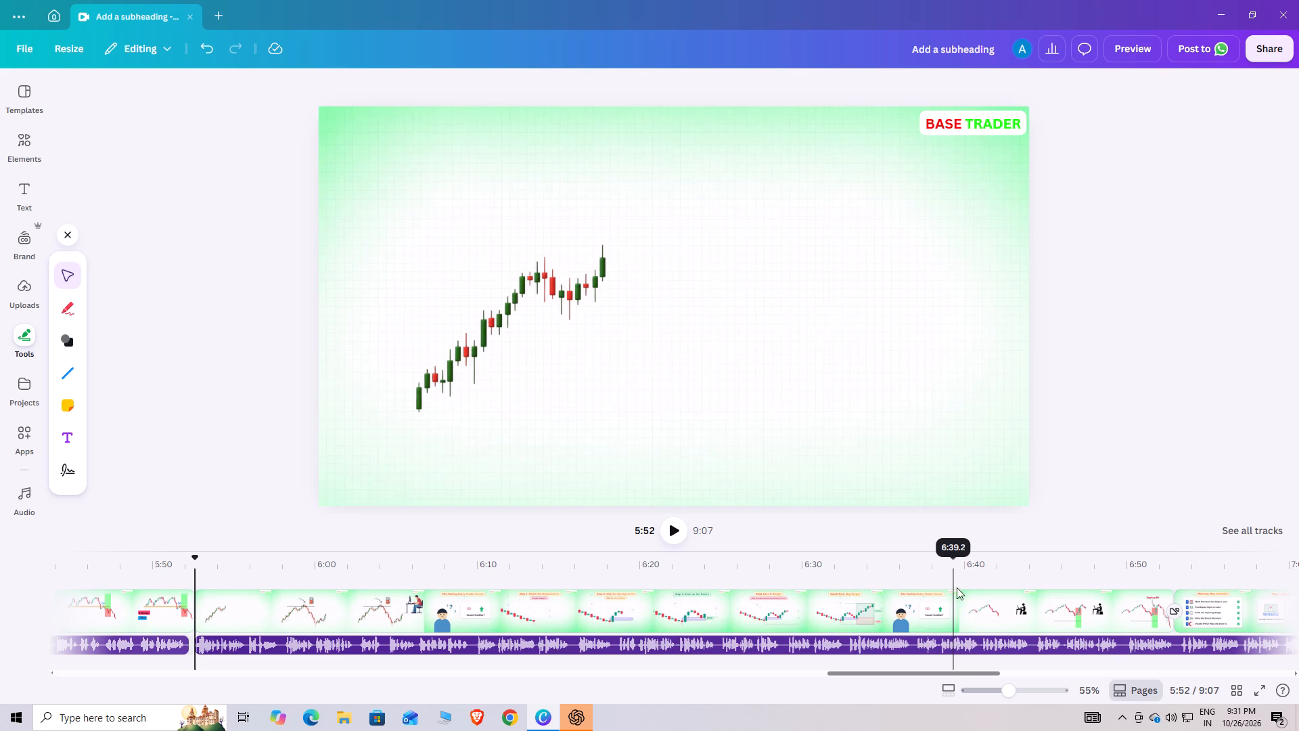
pyautogui.moveTo(943, 674); pyautogui.dragTo(992, 658)
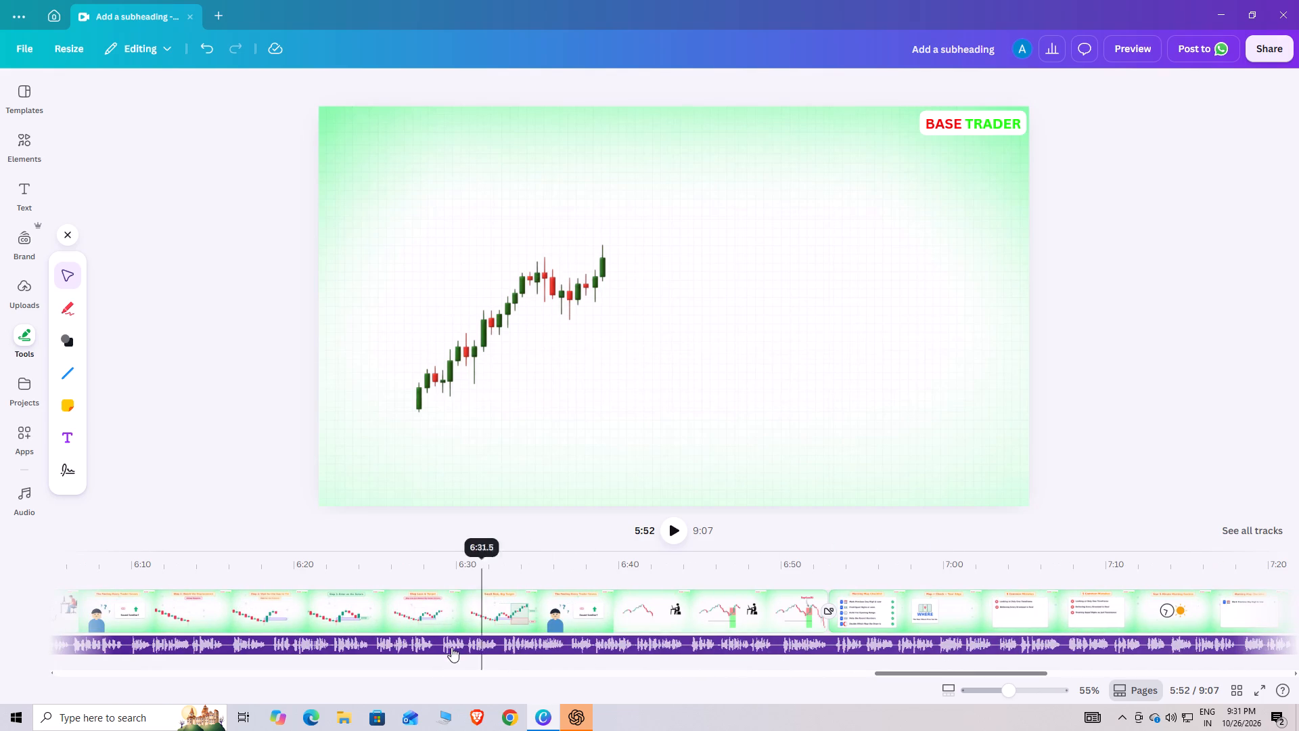
pyautogui.scroll(6, 447, 632)
pyautogui.rightClick(741, 608)
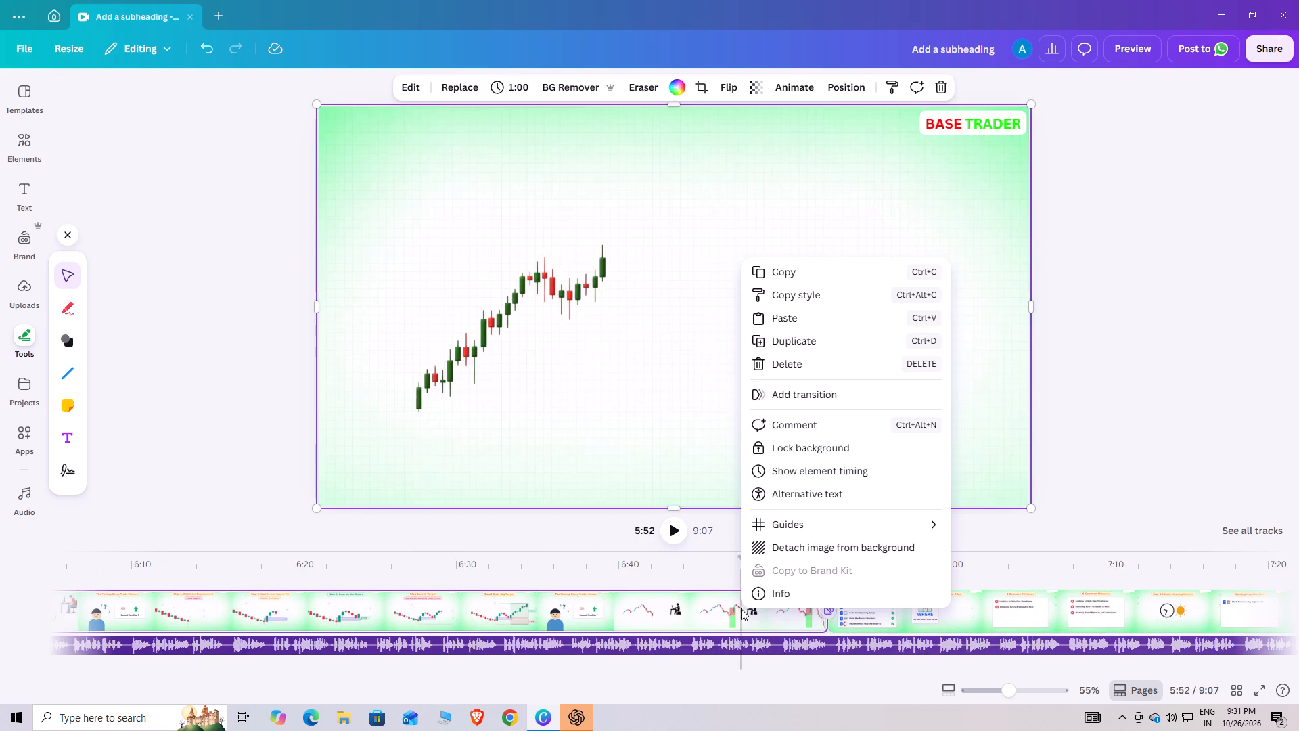
pyautogui.click(795, 468)
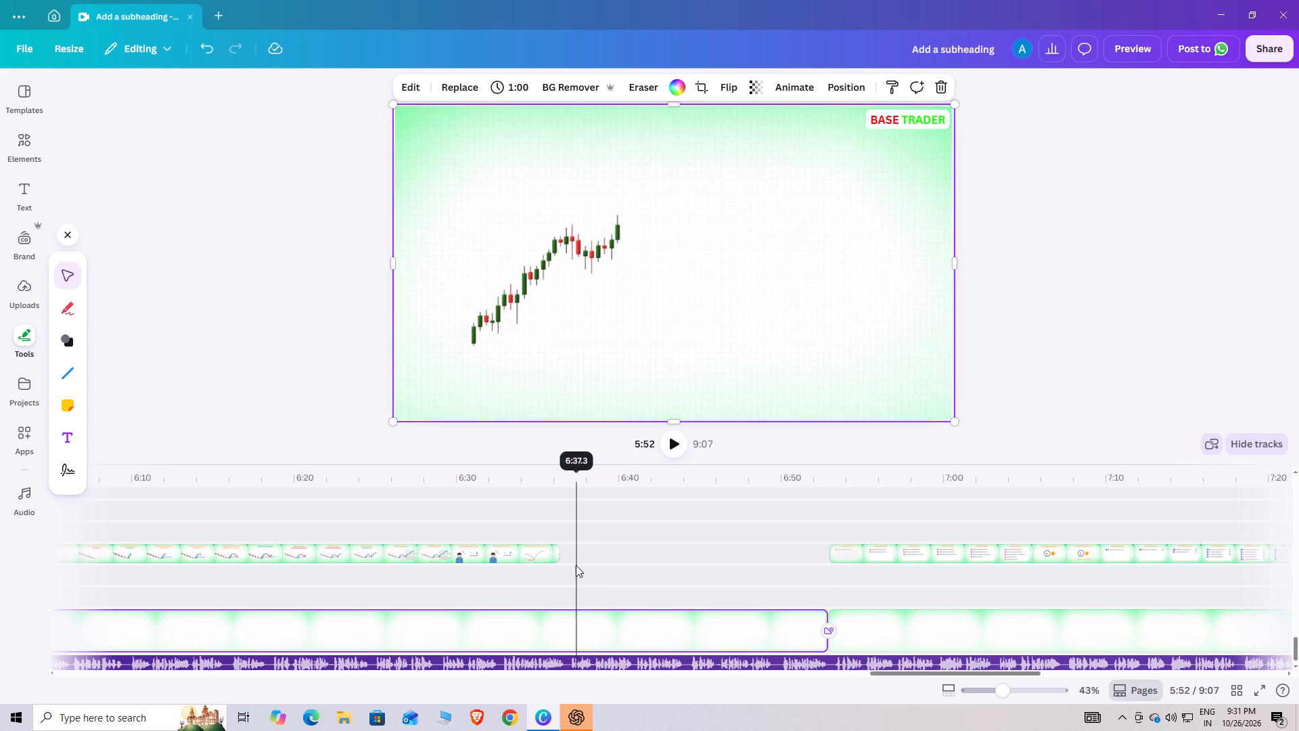
pyautogui.scroll(4, 576, 565)
pyautogui.scroll(18, 590, 523)
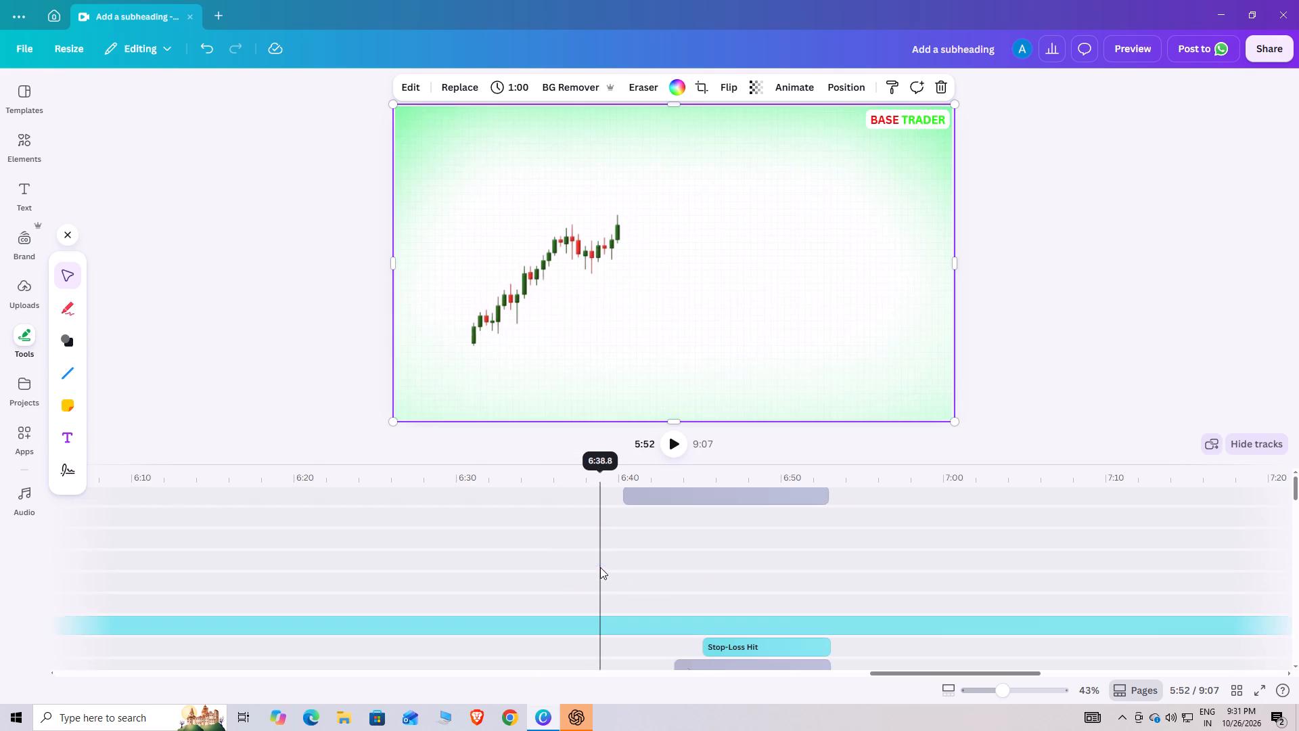
pyautogui.scroll(2, 599, 556)
# Move the new black line at 6:42 up to the candlesticks' starting low and extend its right end past the red-green box.
pyautogui.moveTo(595, 470); pyautogui.dragTo(631, 469)
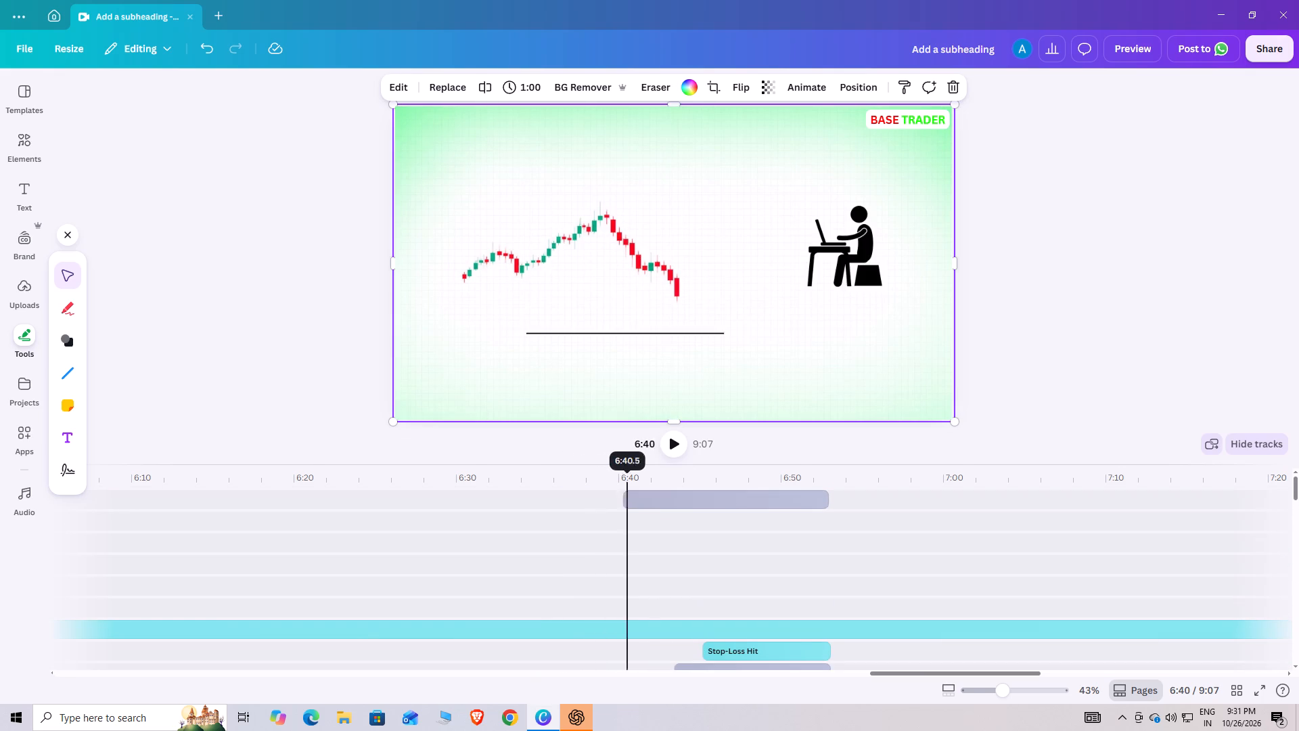
pyautogui.moveTo(631, 469); pyautogui.dragTo(653, 465)
pyautogui.click(664, 331)
pyautogui.moveTo(663, 333); pyautogui.dragTo(645, 317)
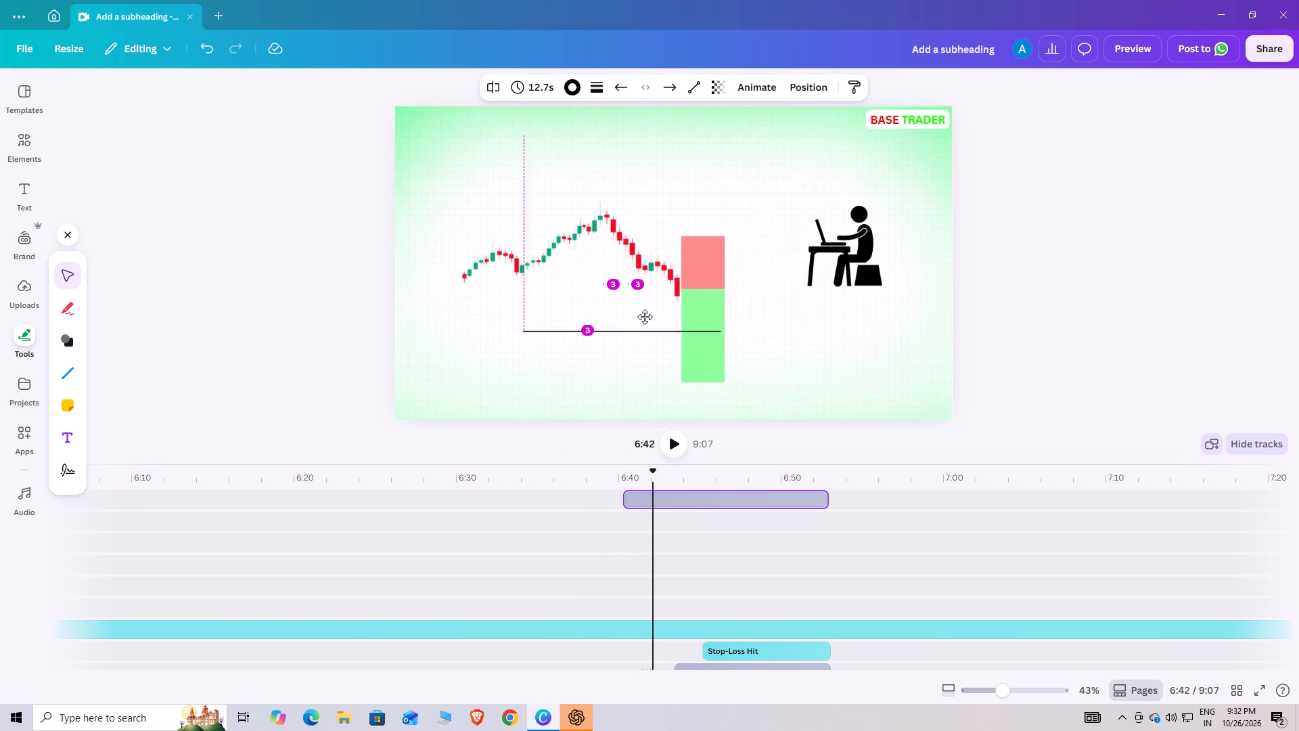
pyautogui.moveTo(645, 317); pyautogui.dragTo(589, 278)
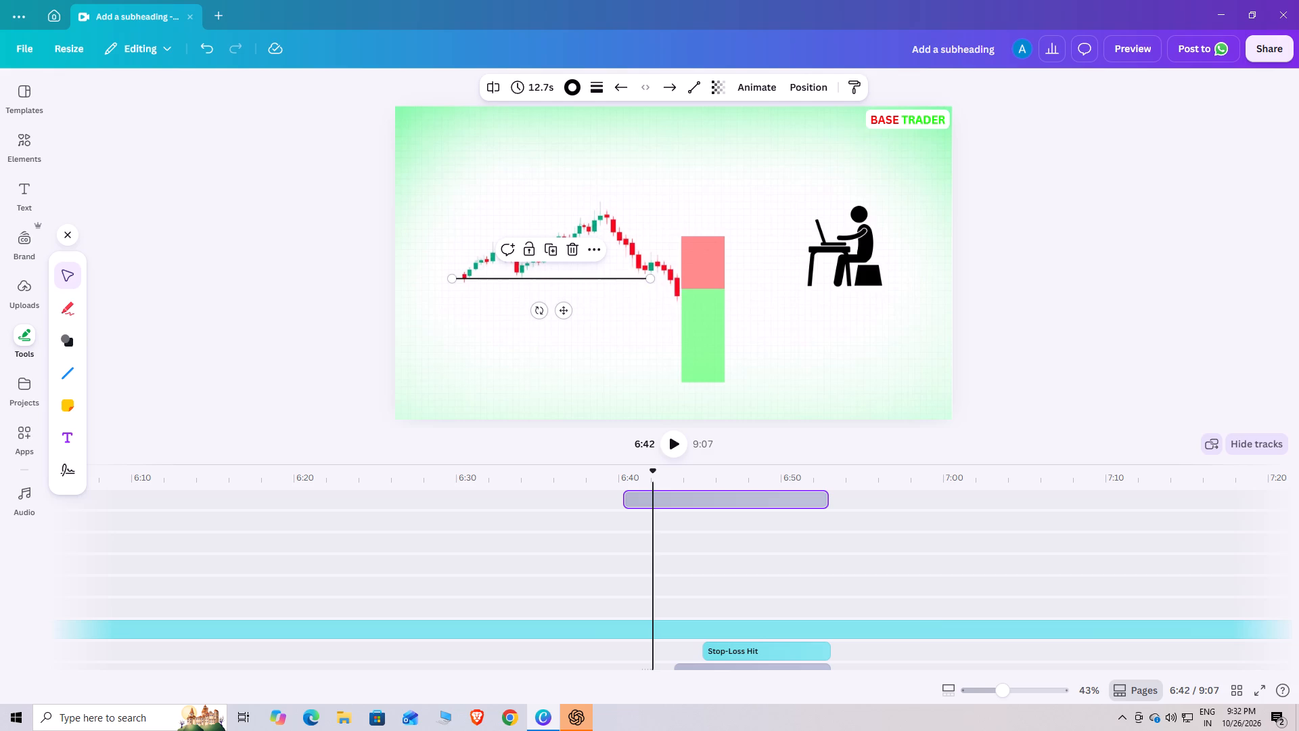
pyautogui.moveTo(652, 278); pyautogui.dragTo(770, 277)
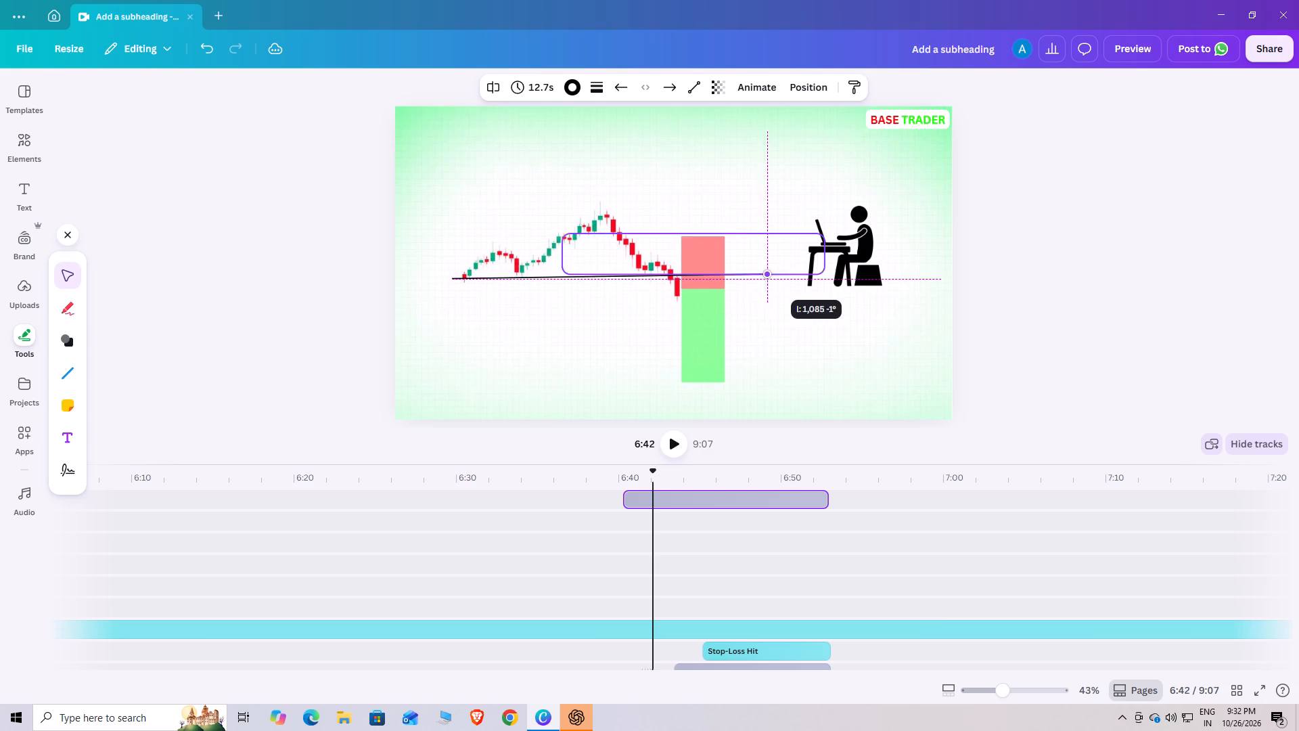
pyautogui.moveTo(770, 277); pyautogui.dragTo(771, 273)
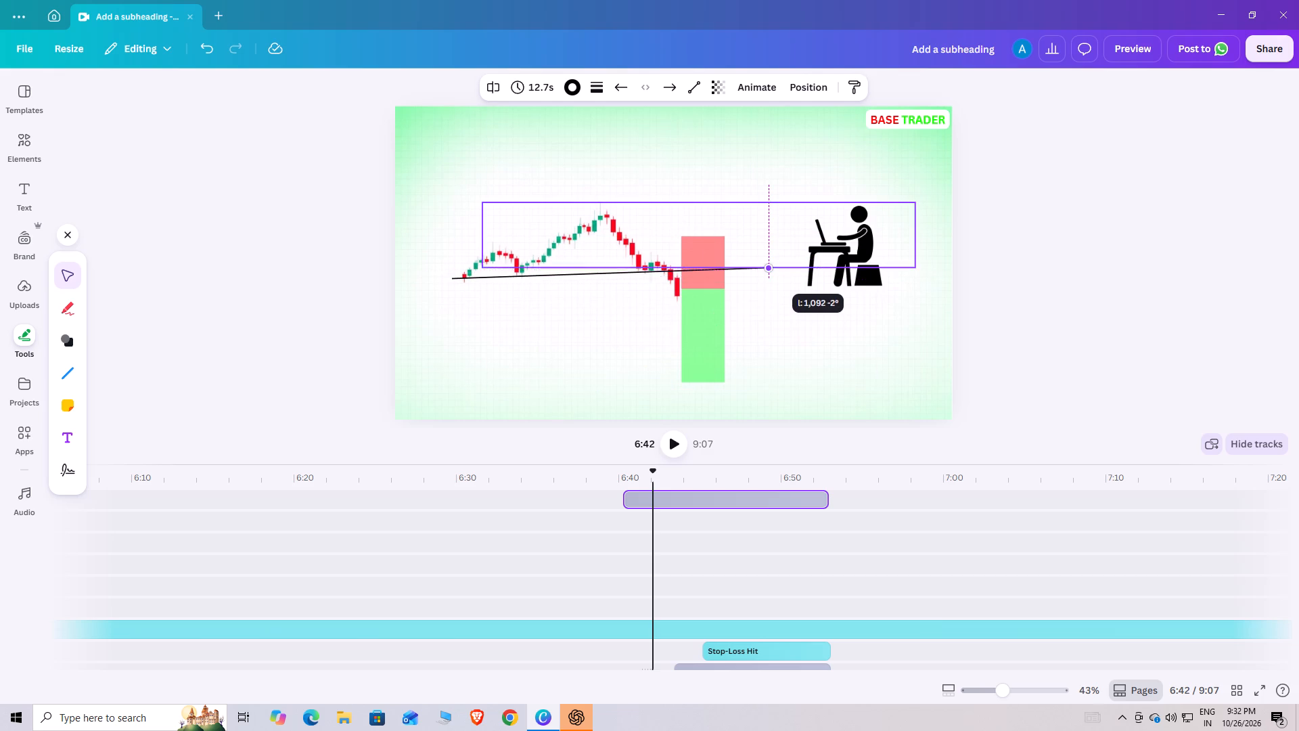
pyautogui.moveTo(771, 273); pyautogui.dragTo(773, 276)
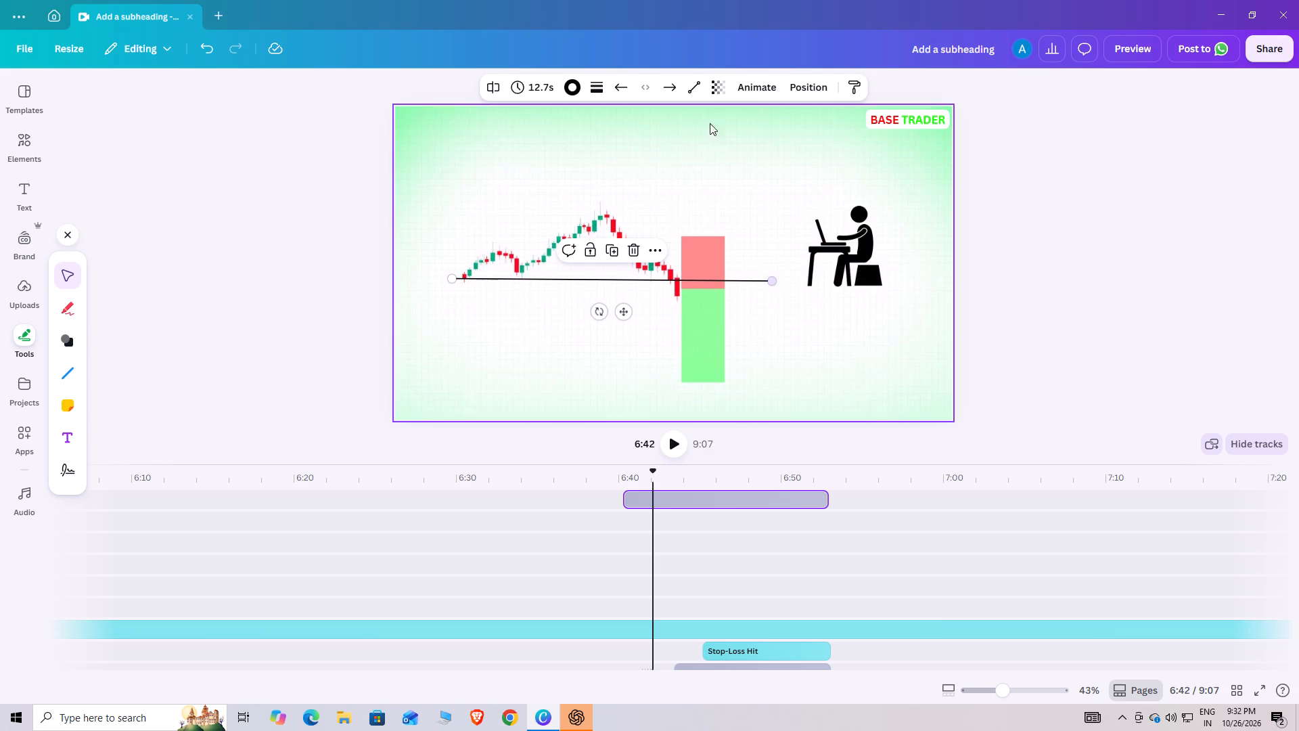
# Apply the Wipe animation to the black support line.
pyautogui.click(758, 85)
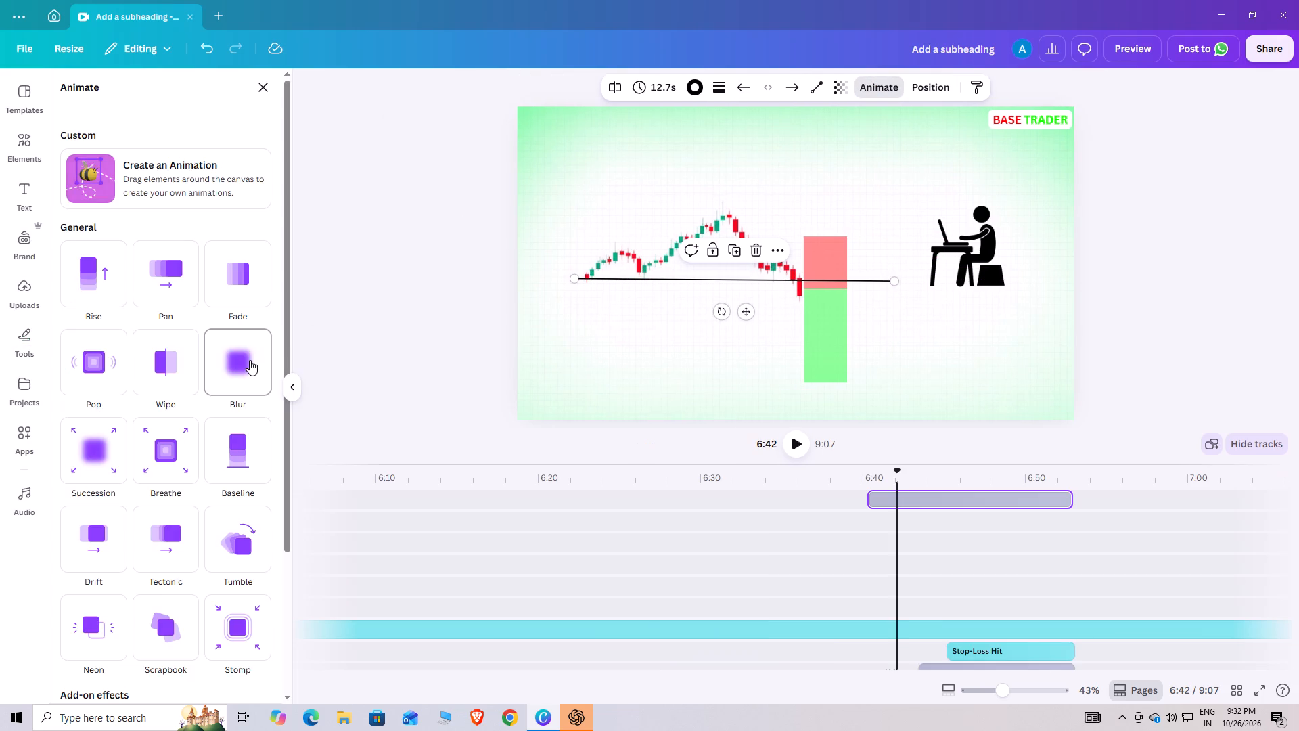
pyautogui.click(158, 362)
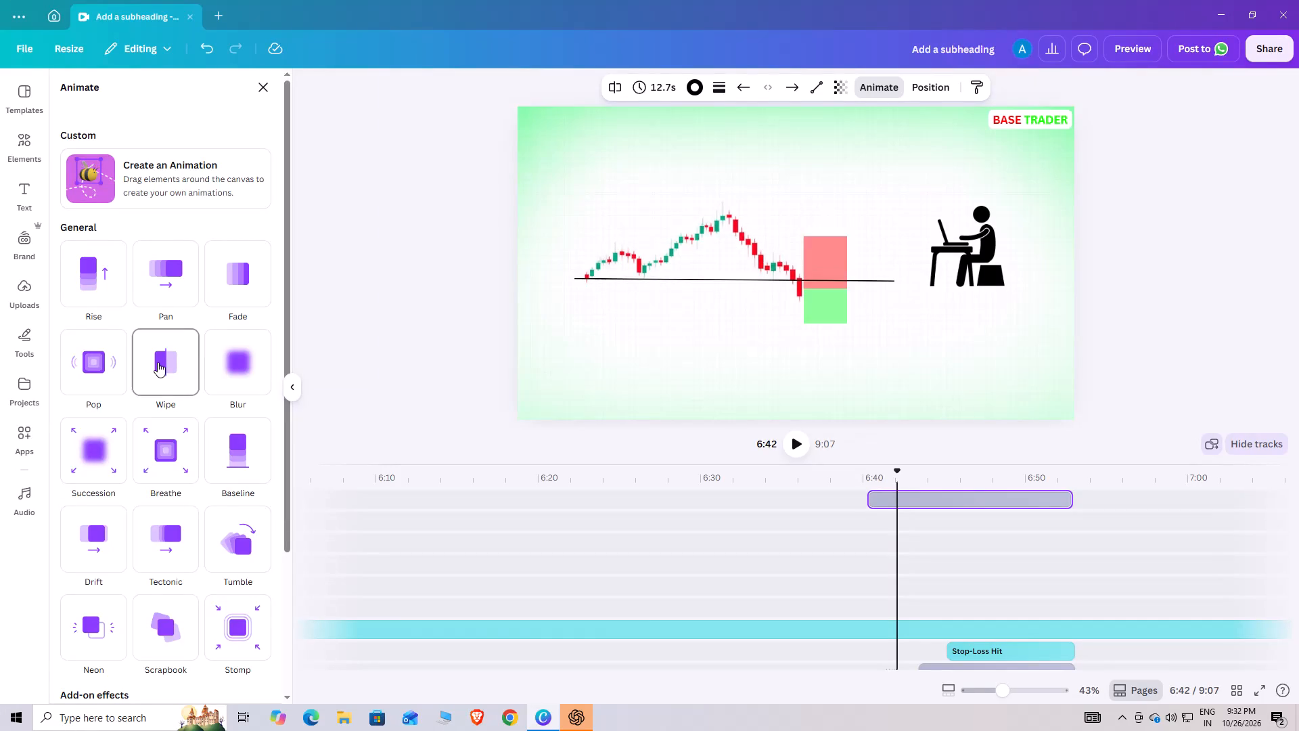
# Level the black line to horizontal by adjusting its right end, keeping it just past the red-green box.
pyautogui.click(892, 284)
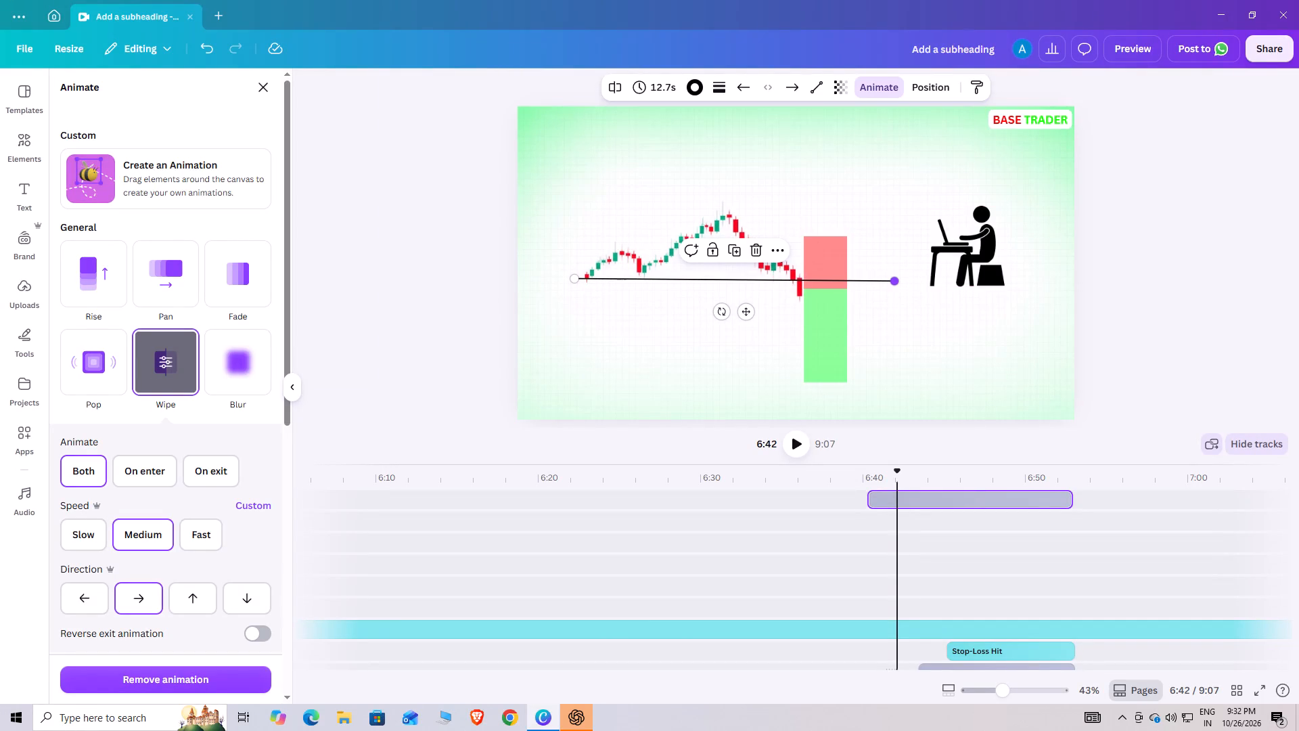
pyautogui.moveTo(892, 283); pyautogui.dragTo(880, 280)
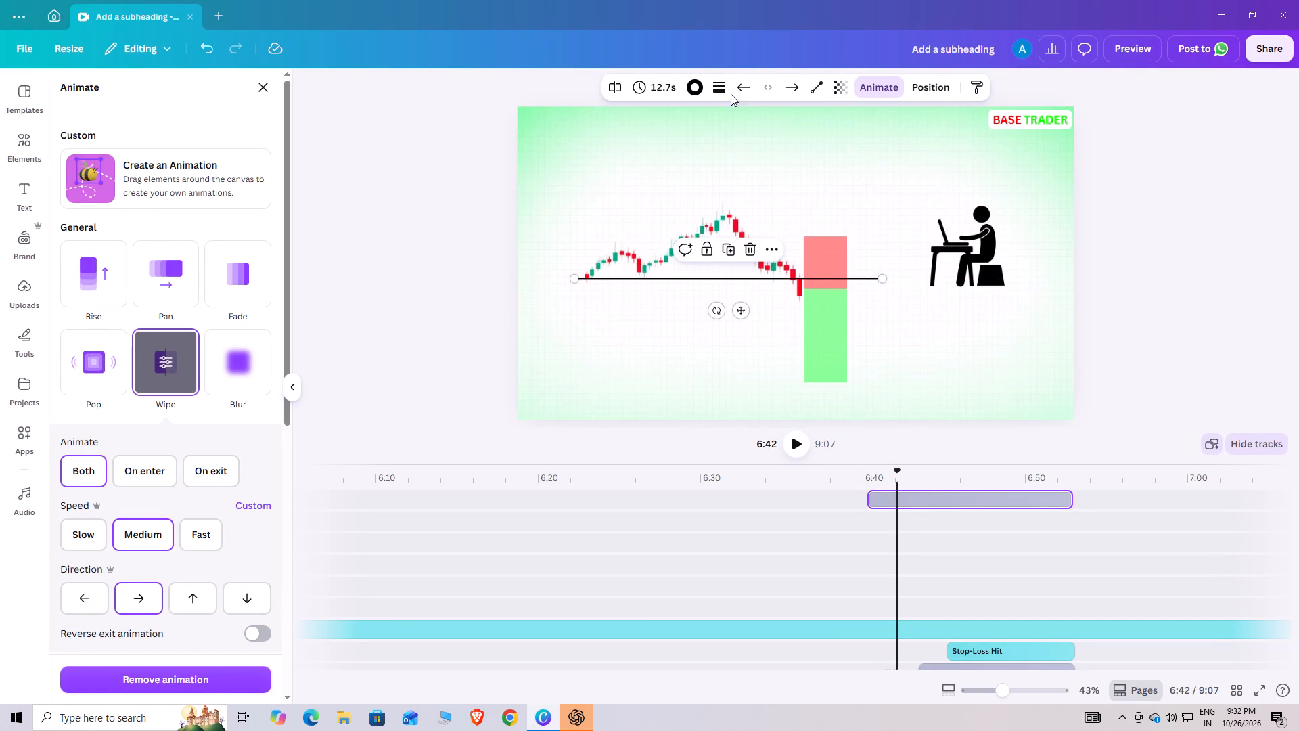
# Set the line's stroke weight to 7 and extend its left end slightly beyond the first candlestick.
pyautogui.click(710, 84)
pyautogui.moveTo(629, 217); pyautogui.dragTo(637, 222)
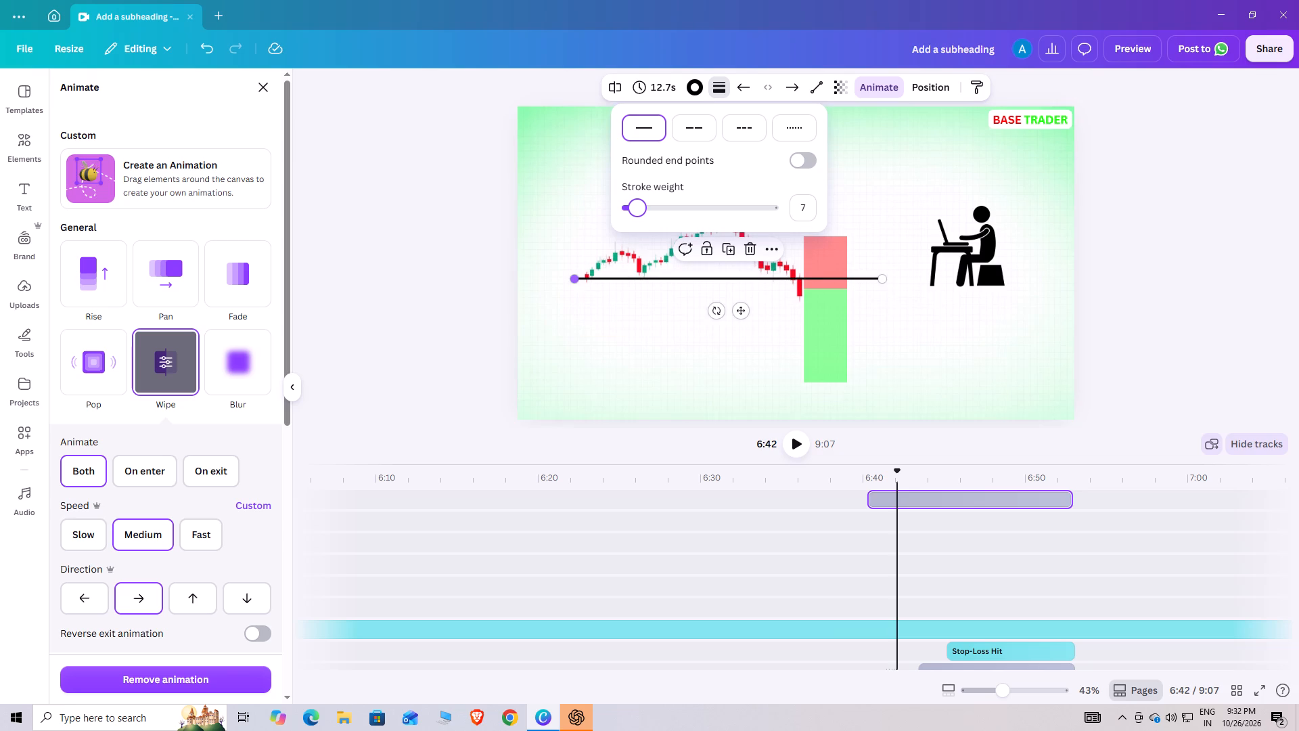
pyautogui.moveTo(574, 281); pyautogui.dragTo(564, 281)
pyautogui.click(410, 280)
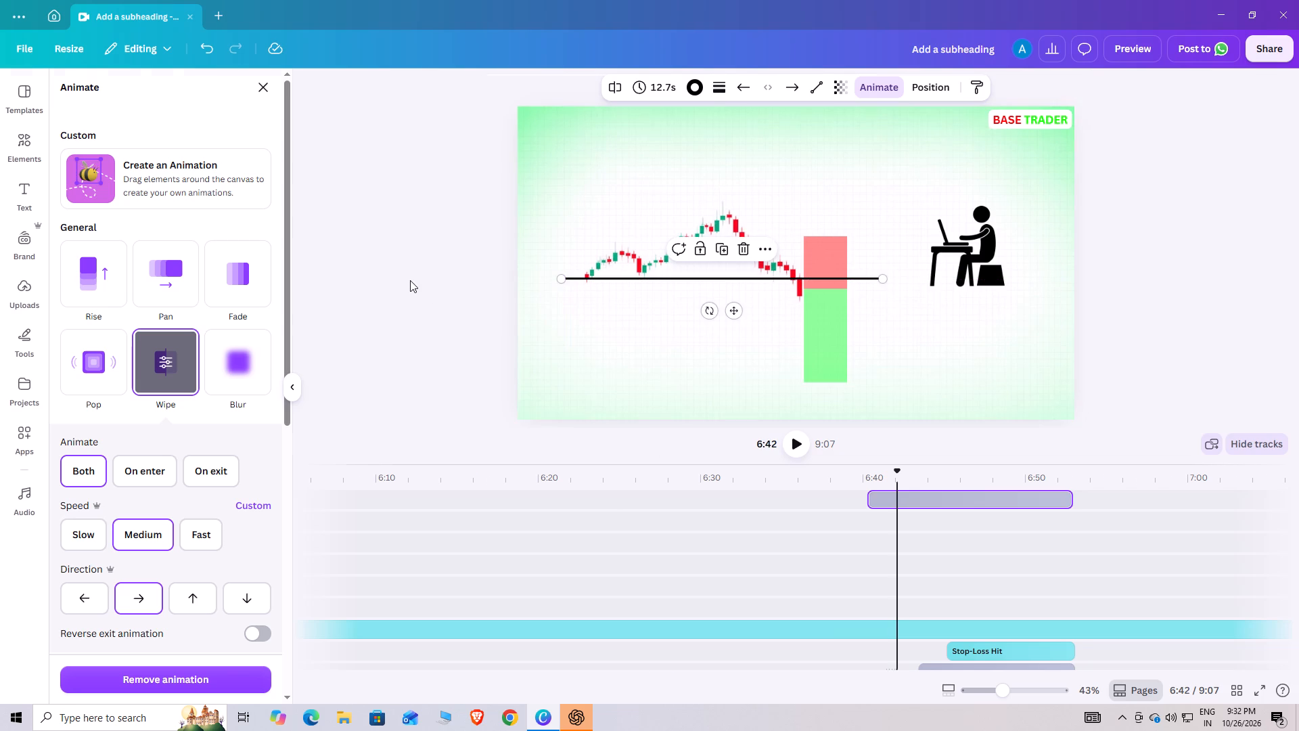
pyautogui.click(317, 295)
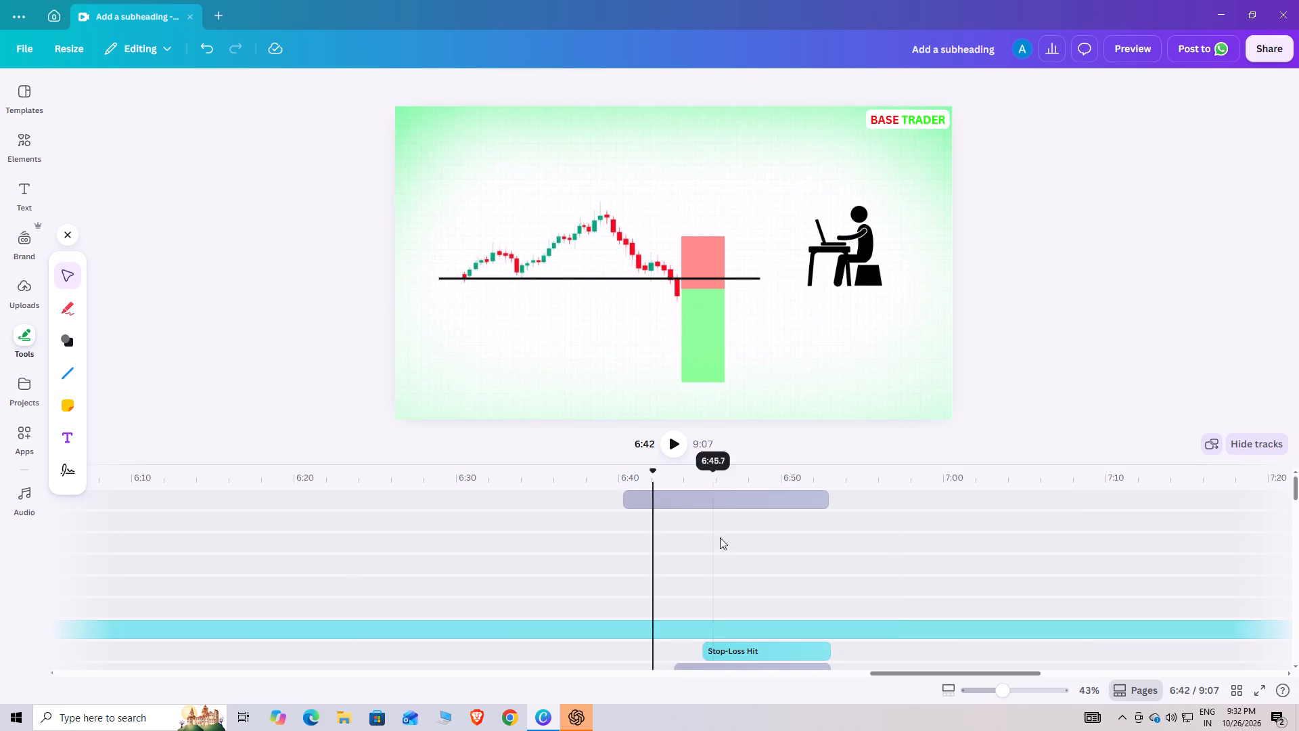
# Lock the finished support line in the Stop-Loss Hit scene.
pyautogui.click(742, 283)
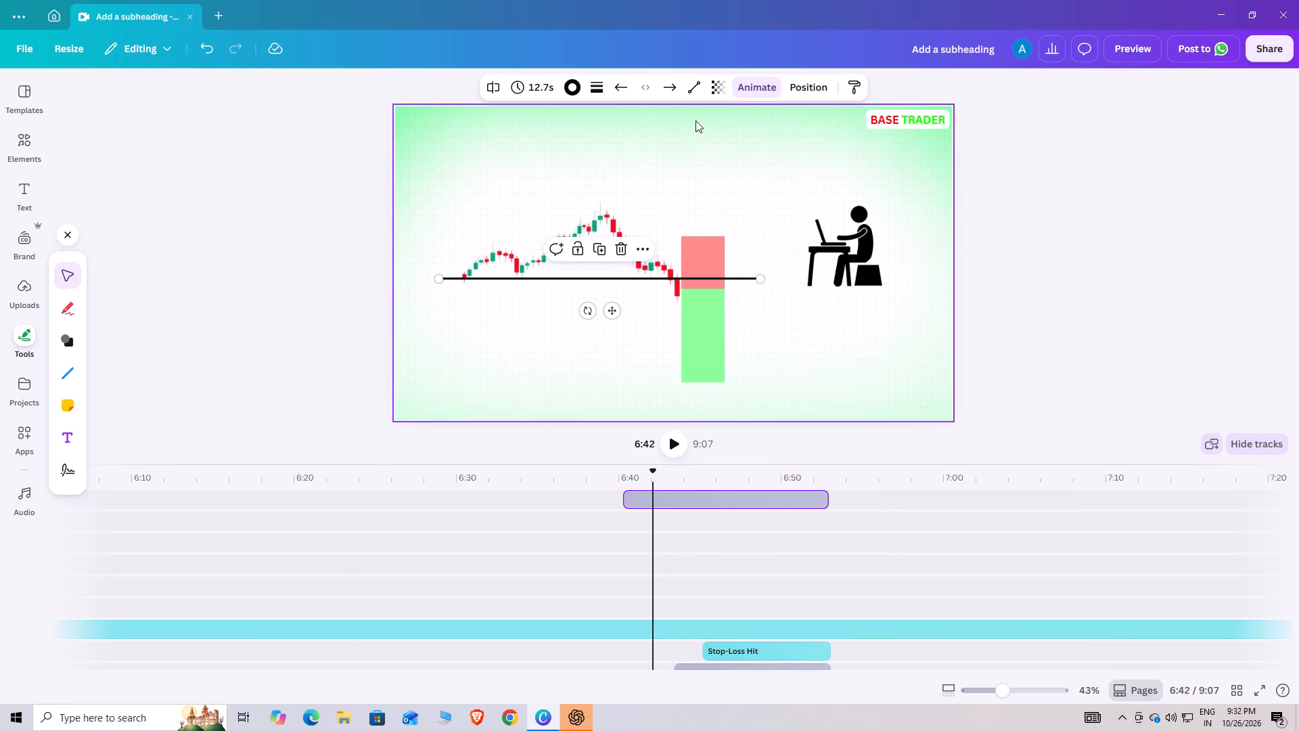
pyautogui.click(575, 246)
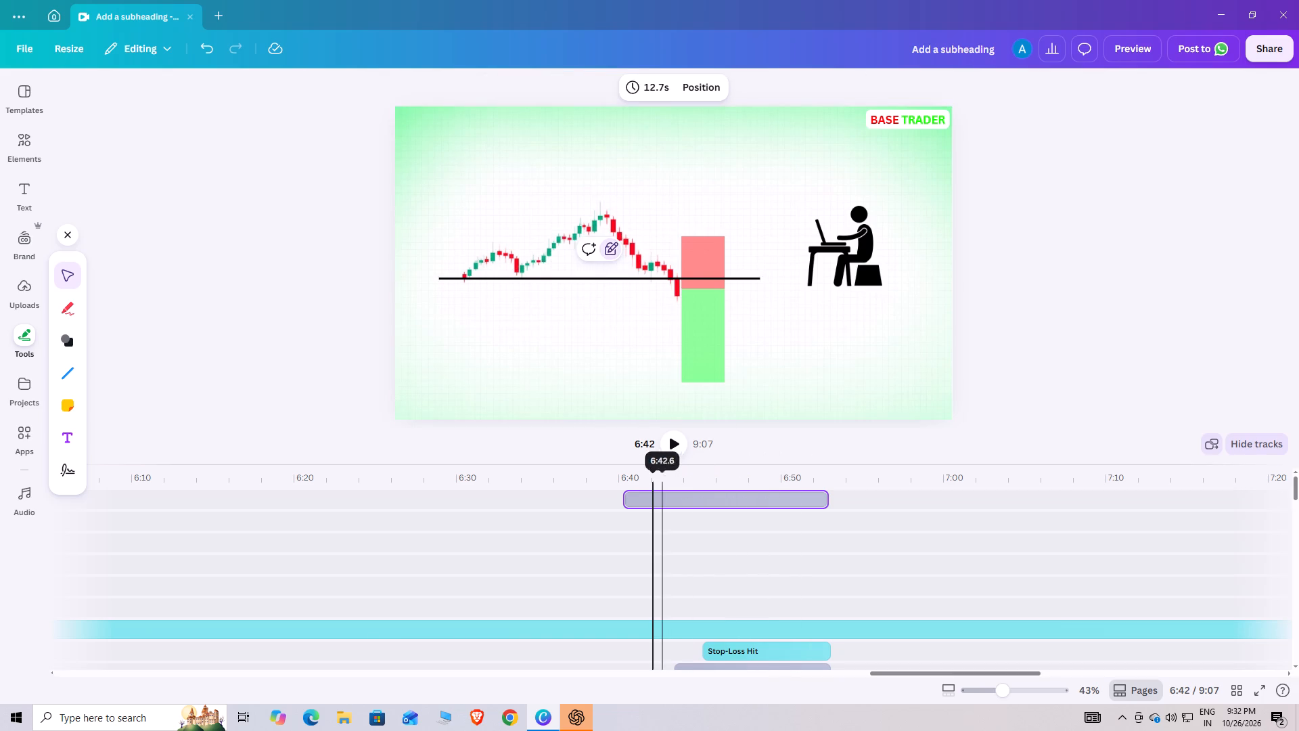
# Review the remaining scenes up to about 8:54, and go back through earlier ones to check the Smart Money channel scene around 2:19.
pyautogui.moveTo(654, 476); pyautogui.dragTo(942, 489)
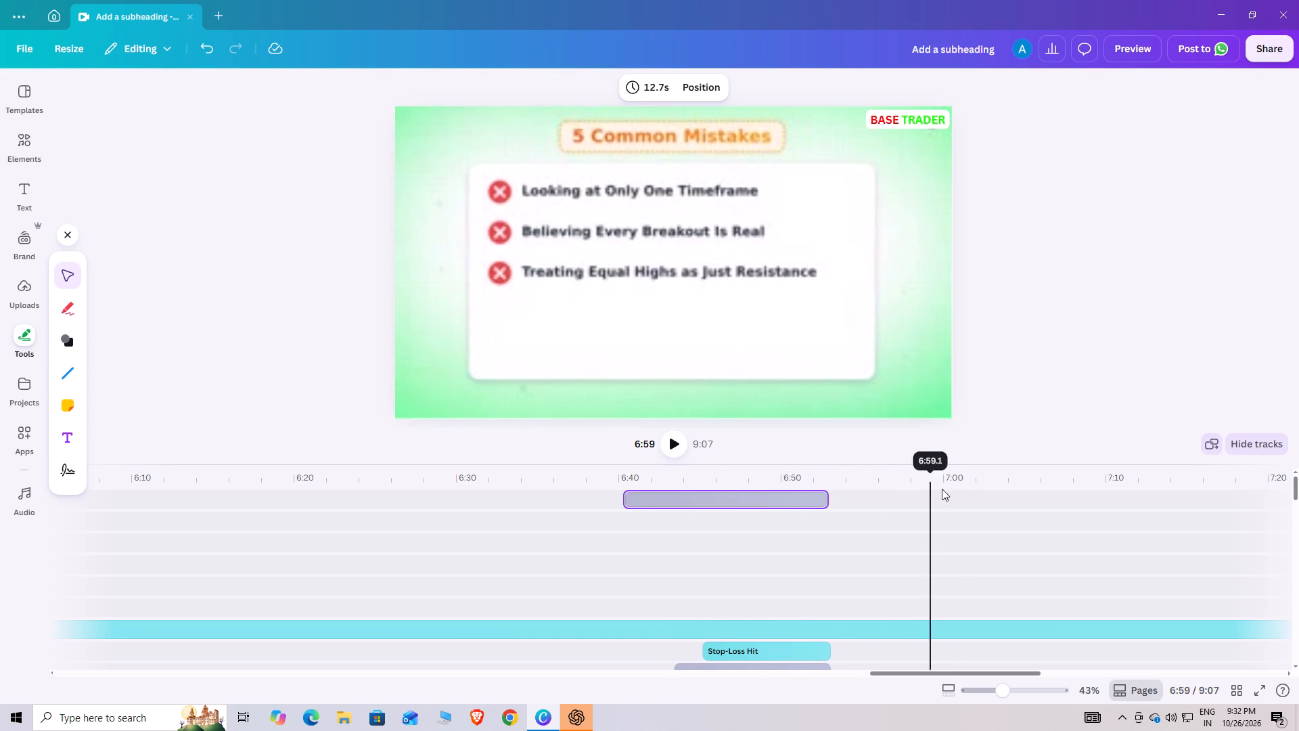
pyautogui.moveTo(942, 489); pyautogui.dragTo(1224, 468)
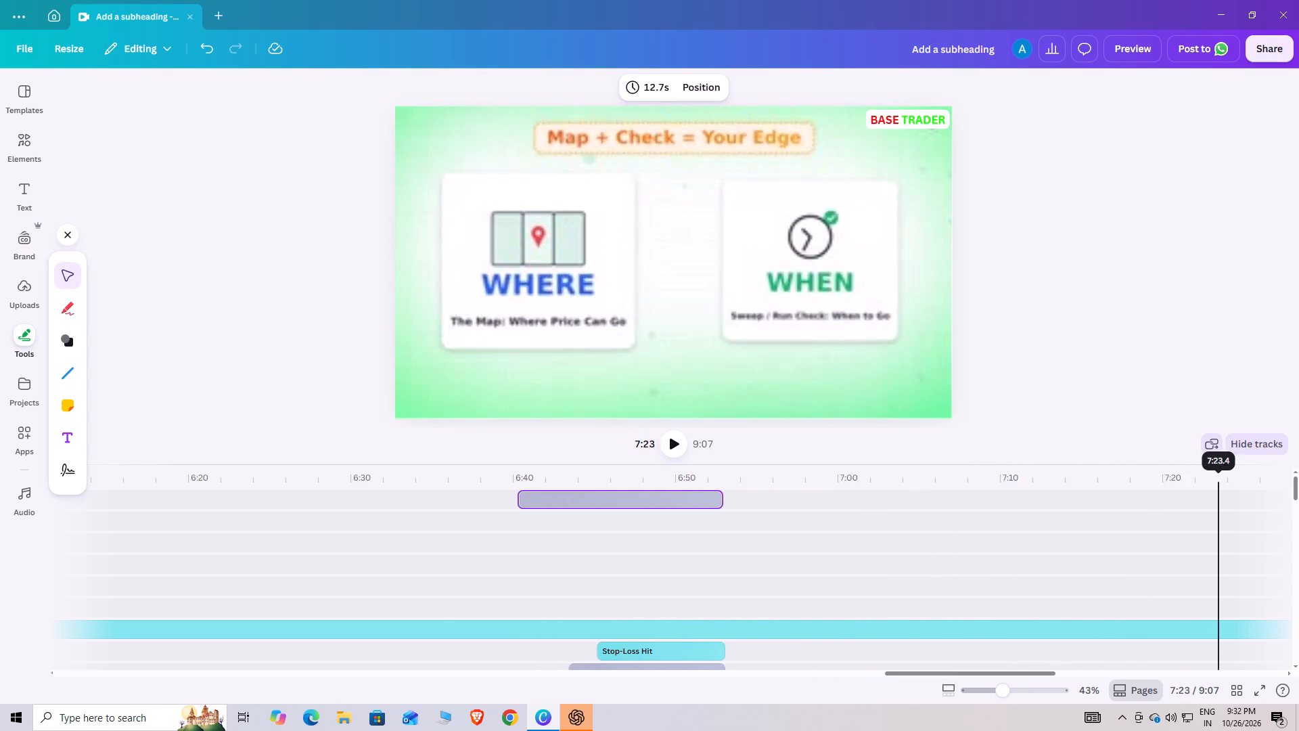
pyautogui.moveTo(1224, 468); pyautogui.dragTo(1227, 468)
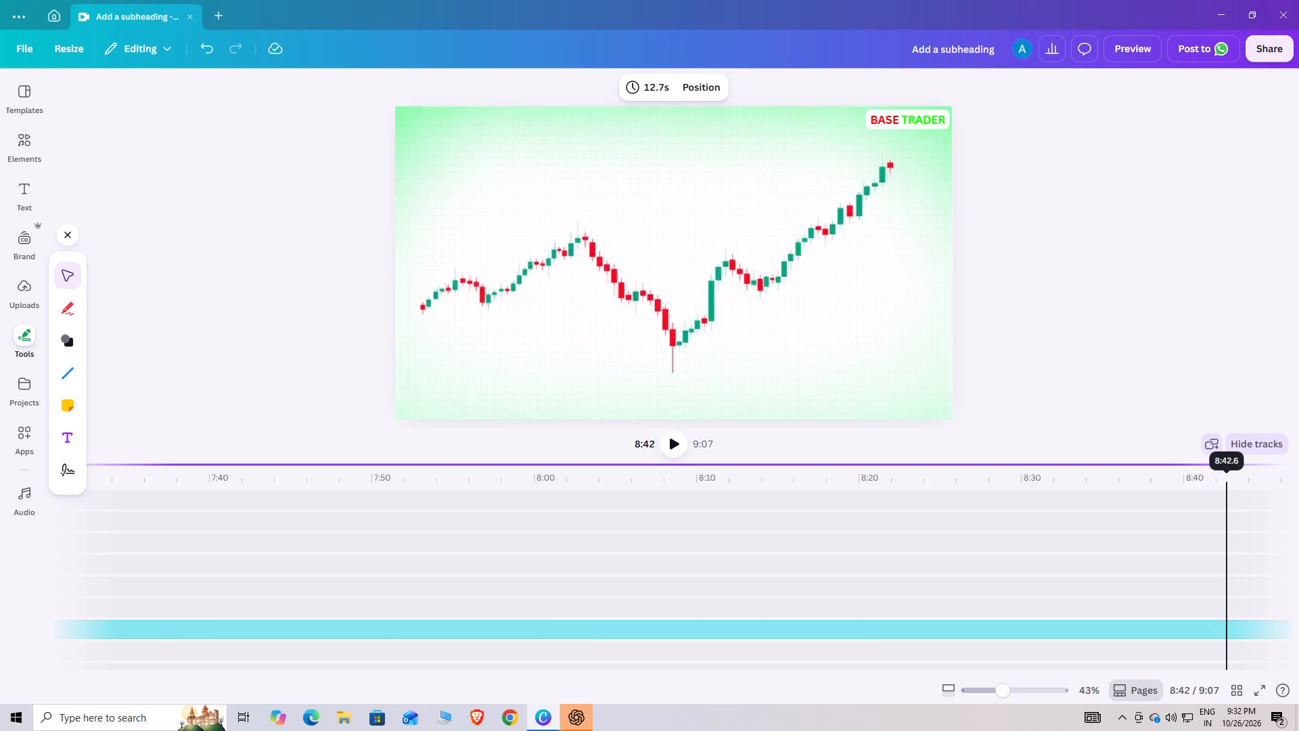
pyautogui.moveTo(1227, 468); pyautogui.dragTo(999, 472)
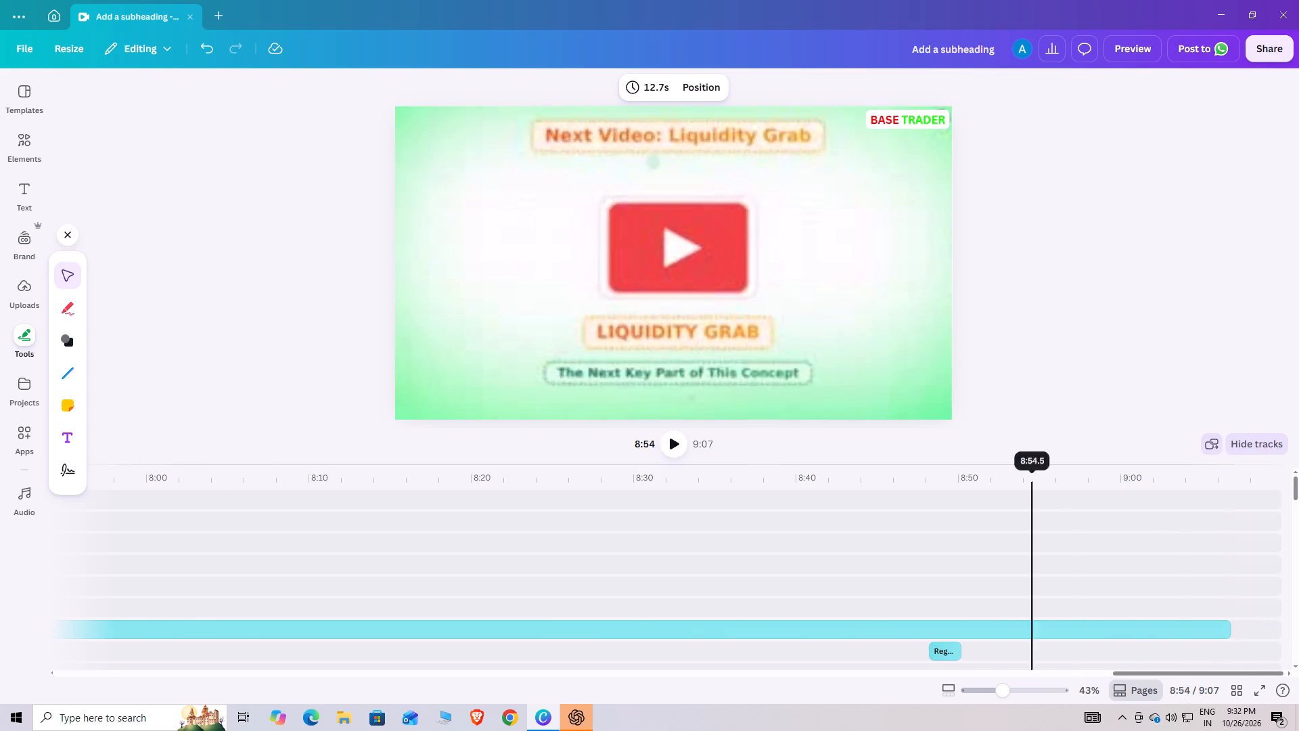
pyautogui.moveTo(999, 472); pyautogui.dragTo(474, 477)
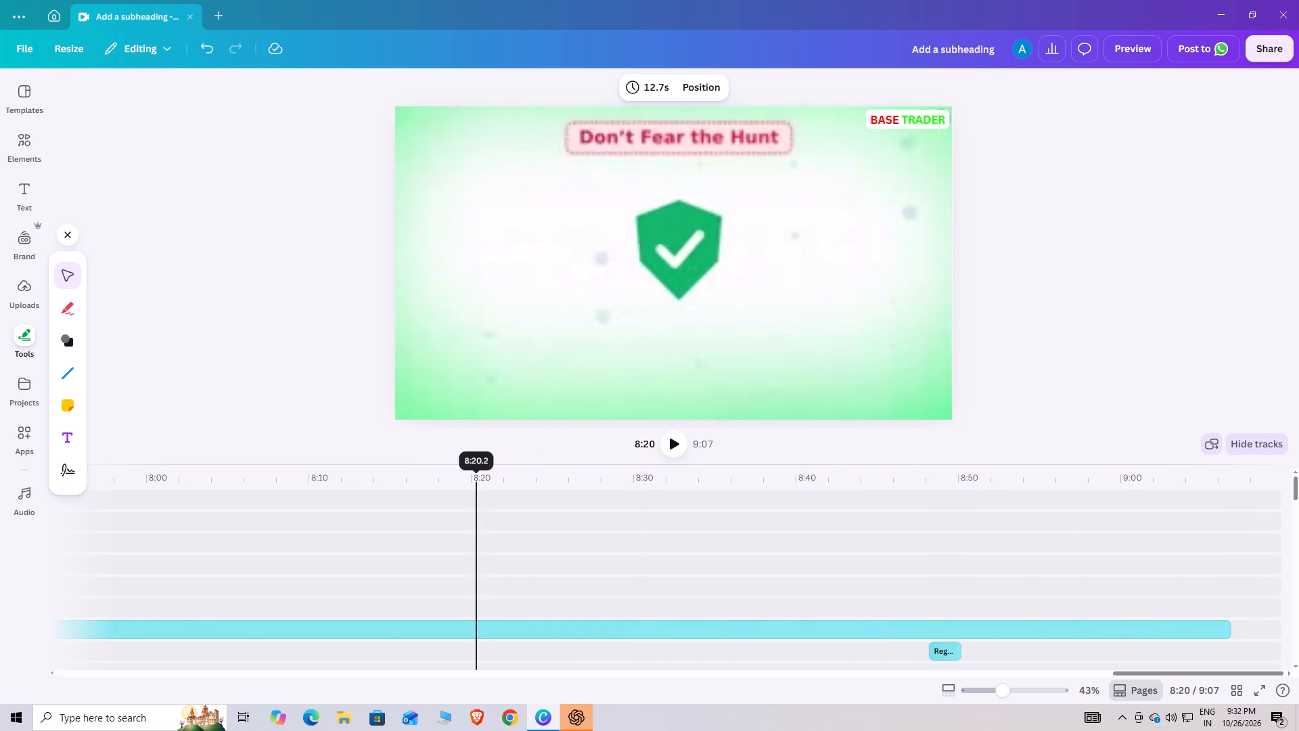
pyautogui.moveTo(474, 477); pyautogui.dragTo(275, 478)
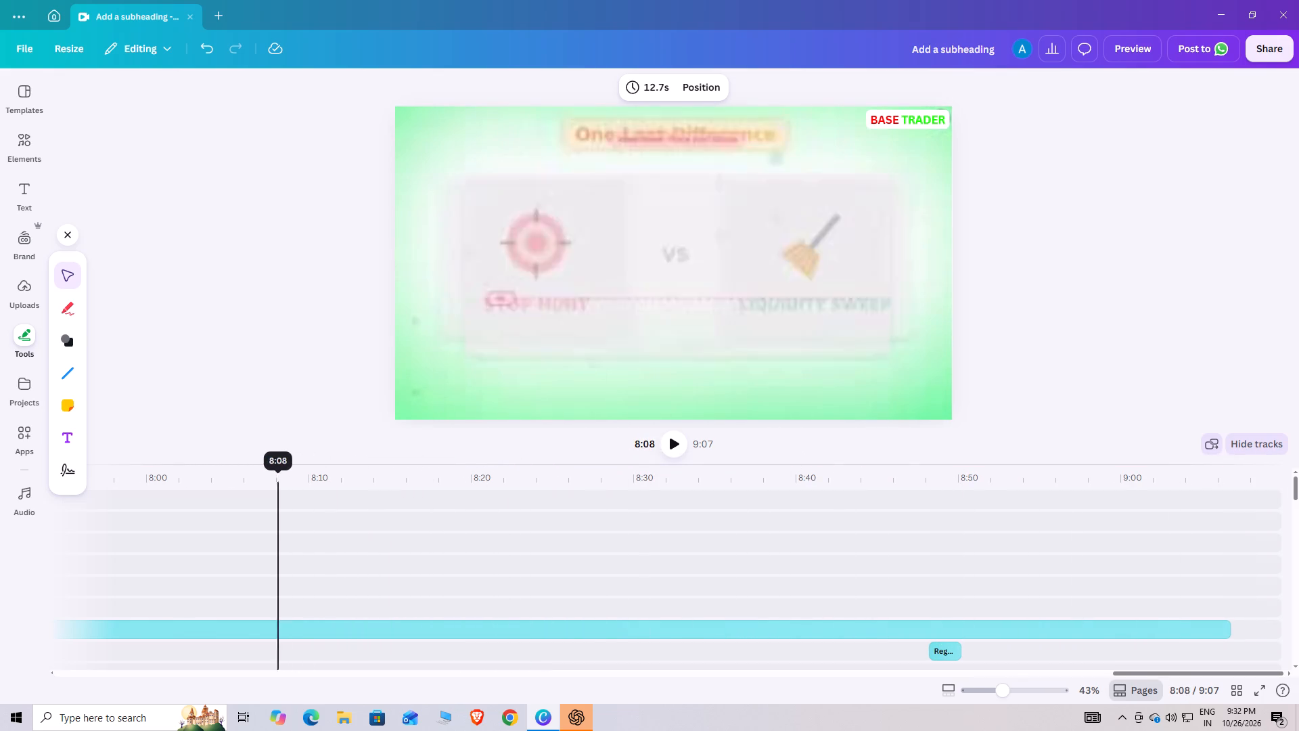
pyautogui.moveTo(275, 478); pyautogui.dragTo(91, 466)
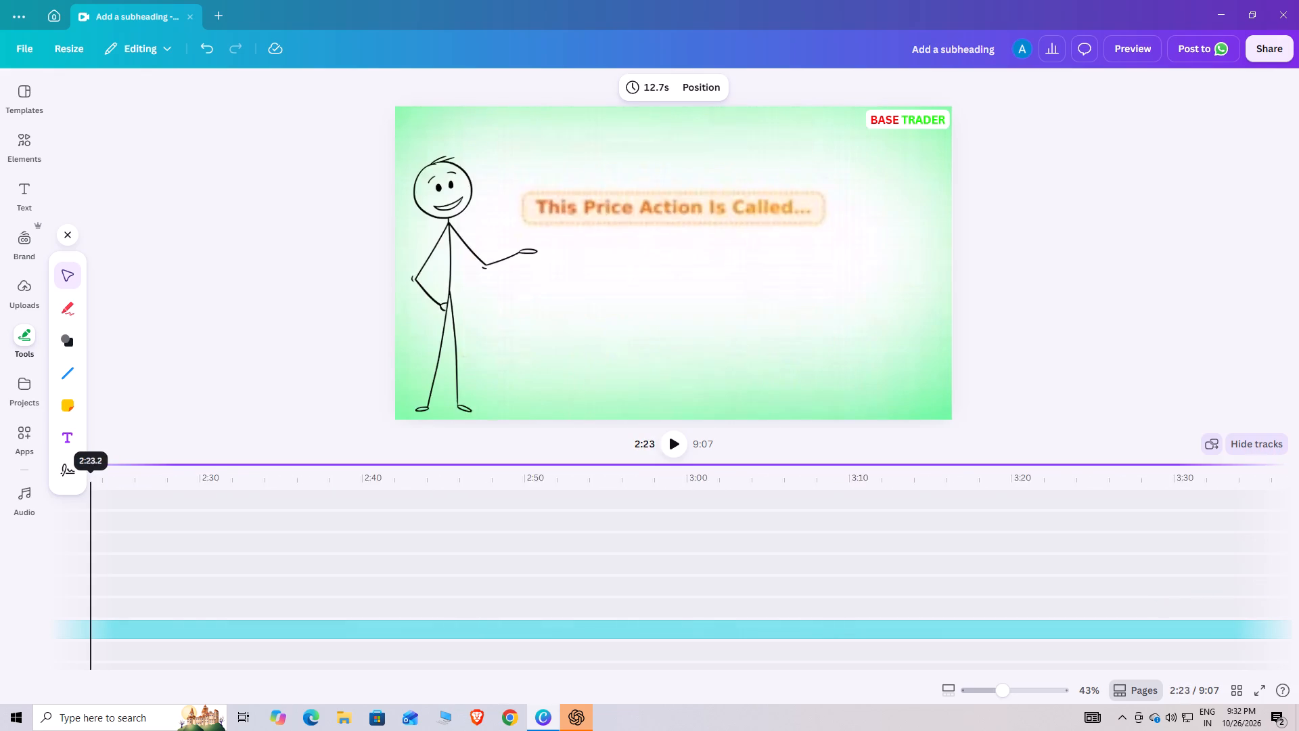
pyautogui.moveTo(91, 466); pyautogui.dragTo(179, 466)
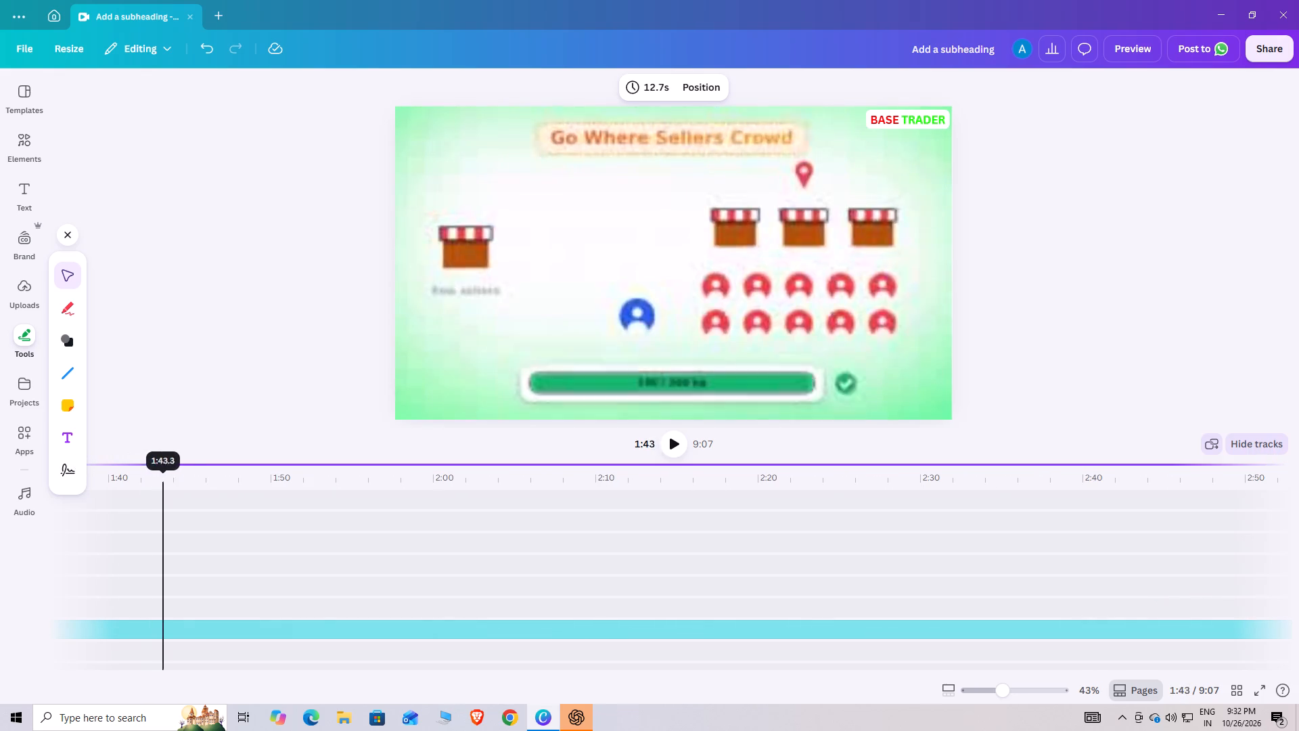
pyautogui.moveTo(179, 466); pyautogui.dragTo(633, 464)
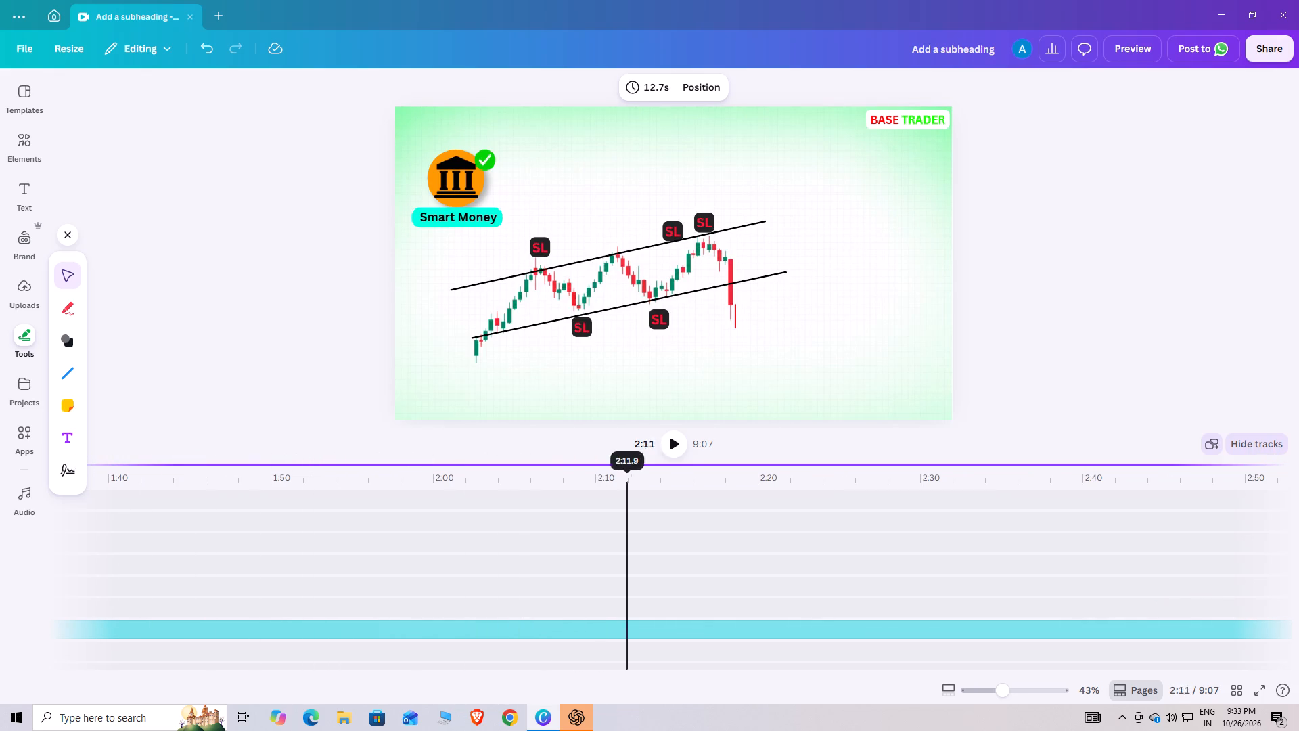
pyautogui.moveTo(633, 464); pyautogui.dragTo(800, 458)
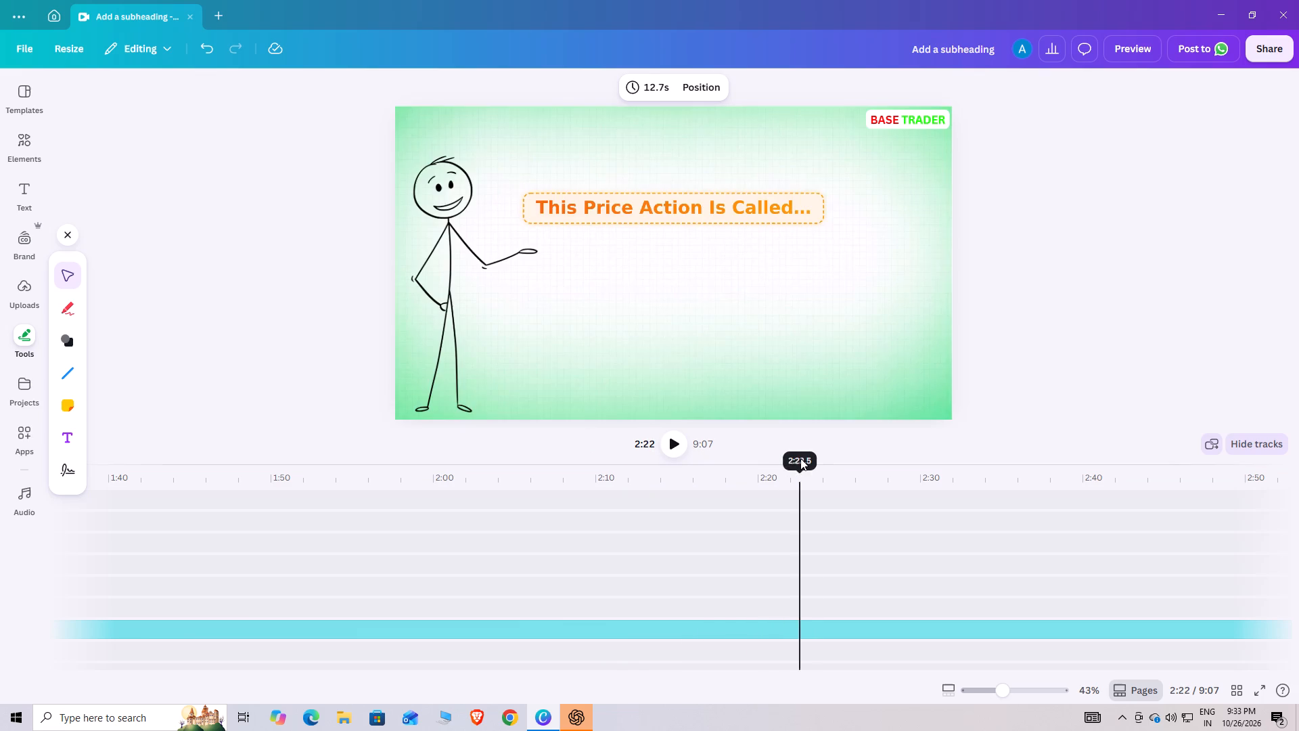
pyautogui.moveTo(800, 458); pyautogui.dragTo(757, 460)
# Download the video as an MP4 file at 1080p quality.
pyautogui.click(1277, 53)
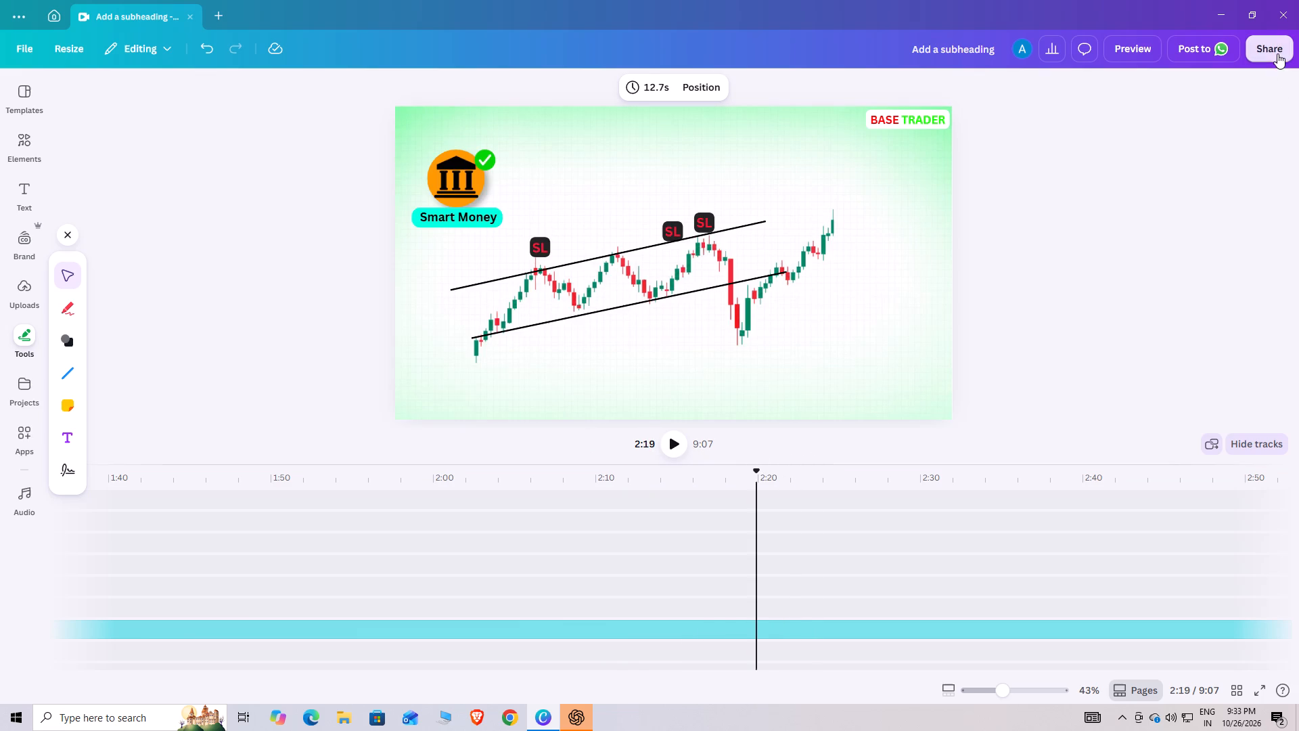
pyautogui.click(1279, 51)
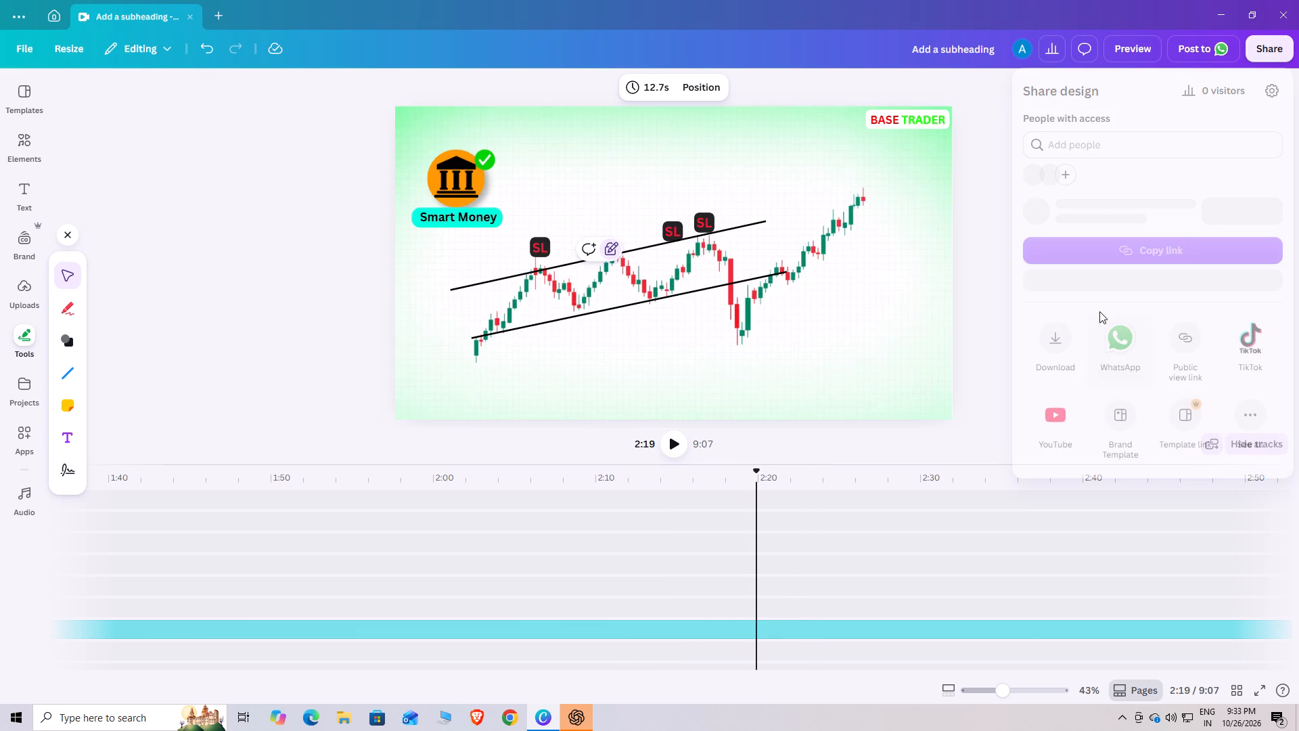
pyautogui.click(1277, 53)
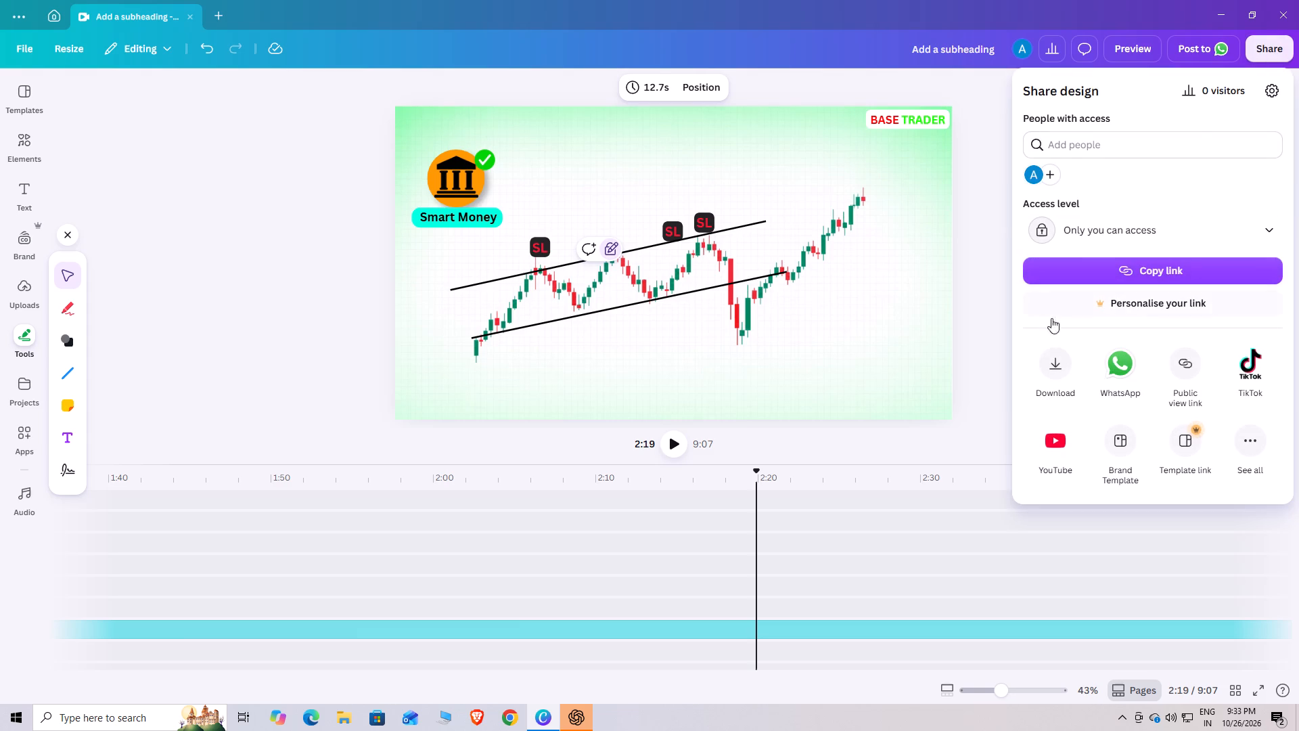
pyautogui.click(1053, 360)
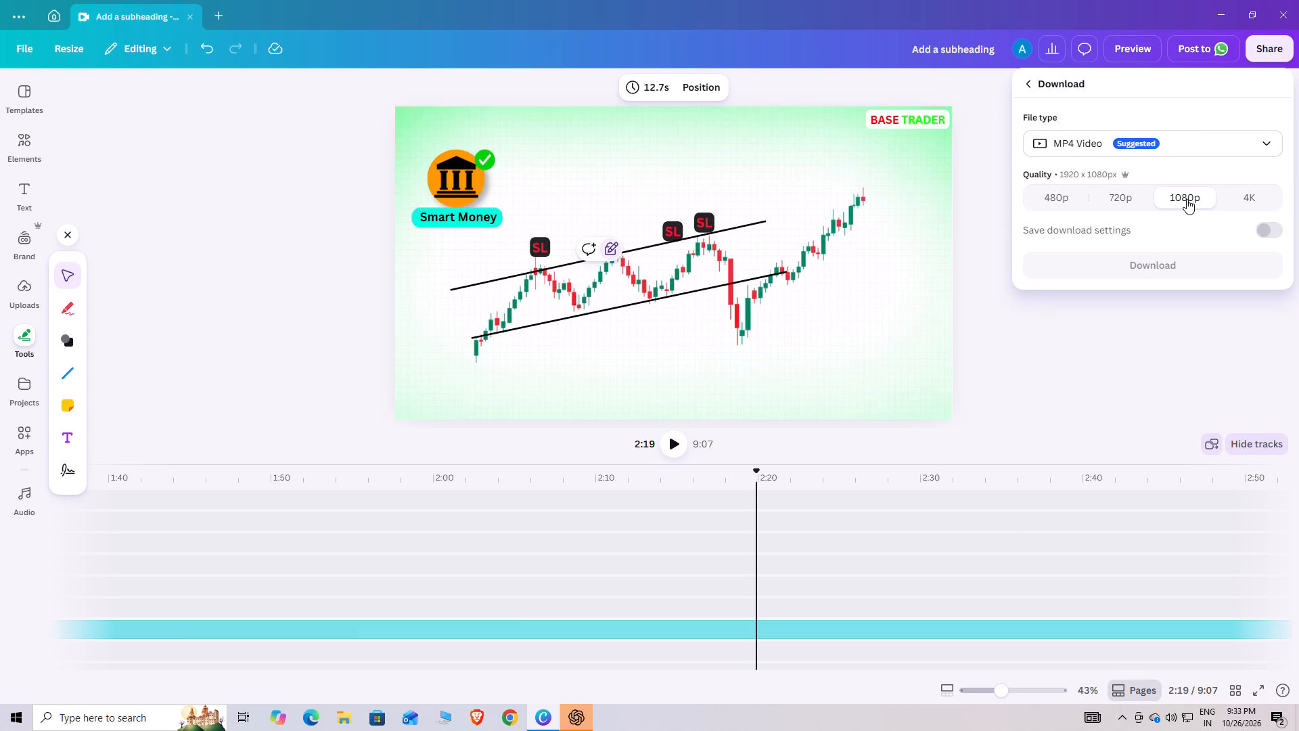
pyautogui.click(1187, 199)
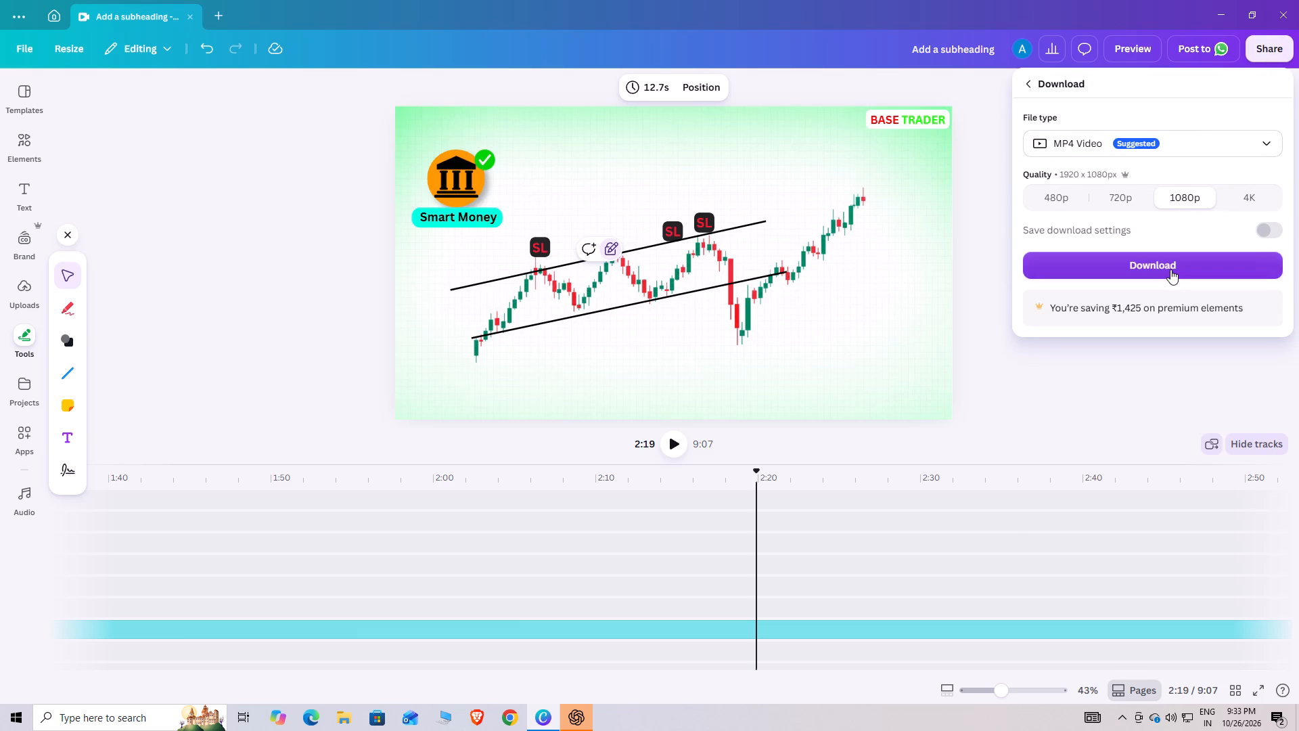
pyautogui.click(1170, 269)
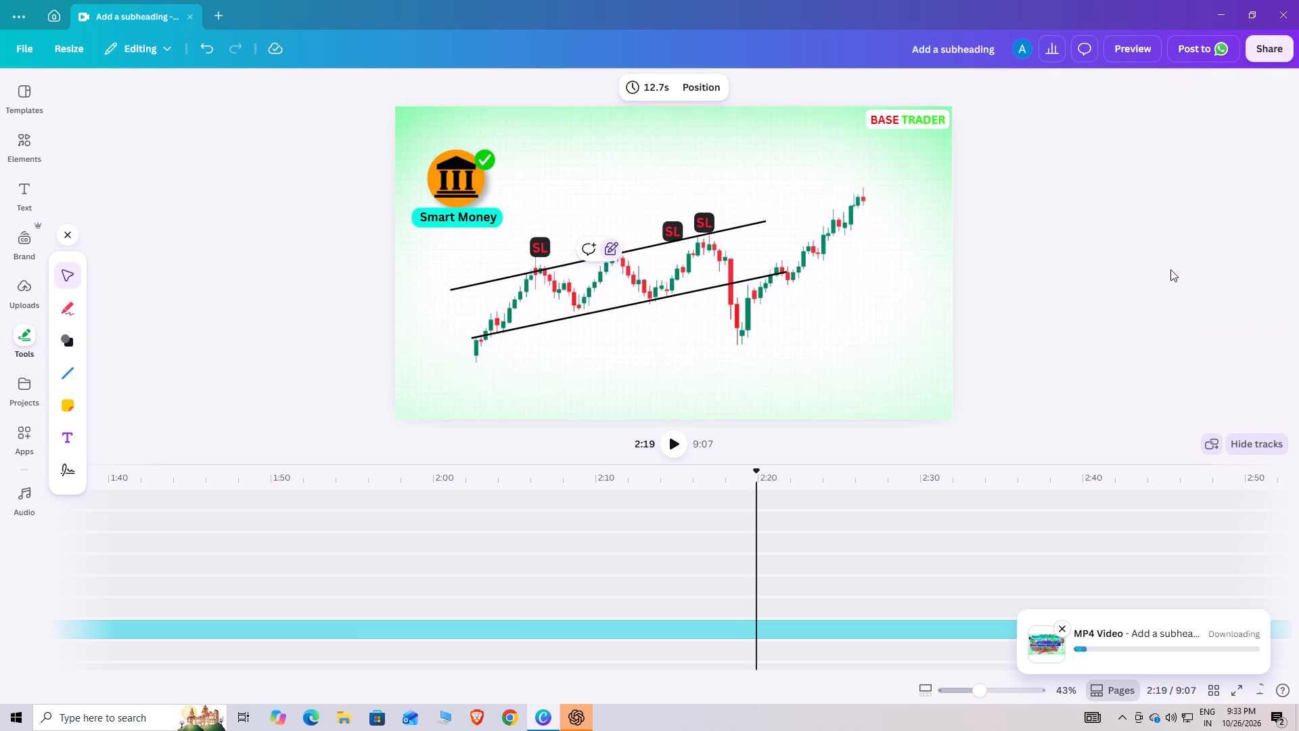
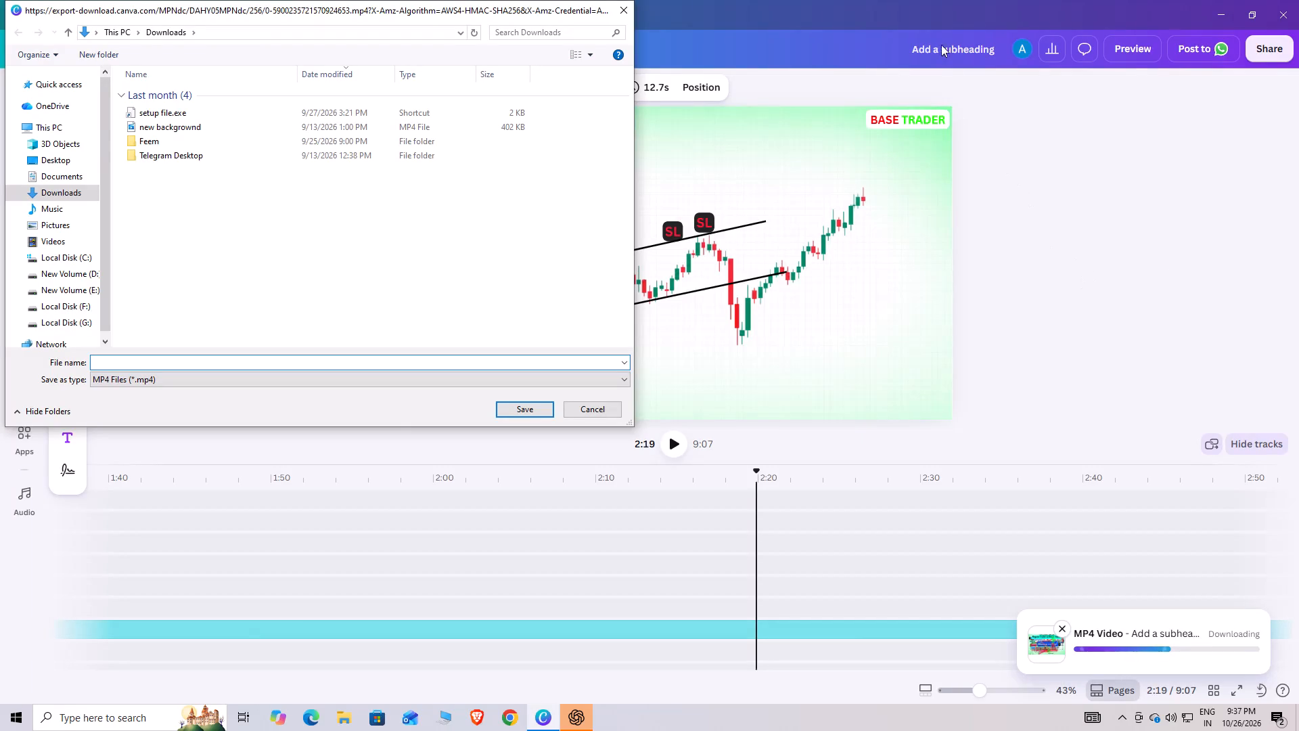
# Choose the CANVA NEW EDITING folder on New Volume (D:) as the save location for the MP4.
pyautogui.click(86, 277)
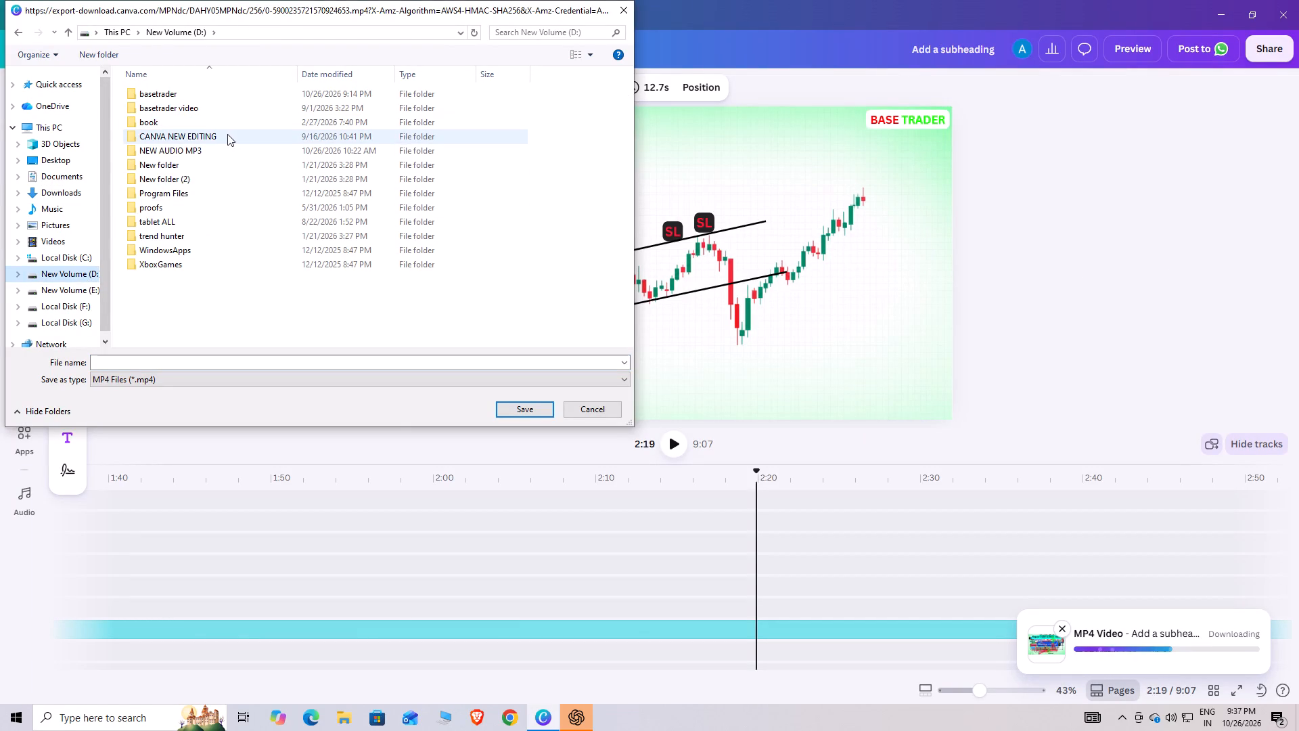
pyautogui.click(227, 134)
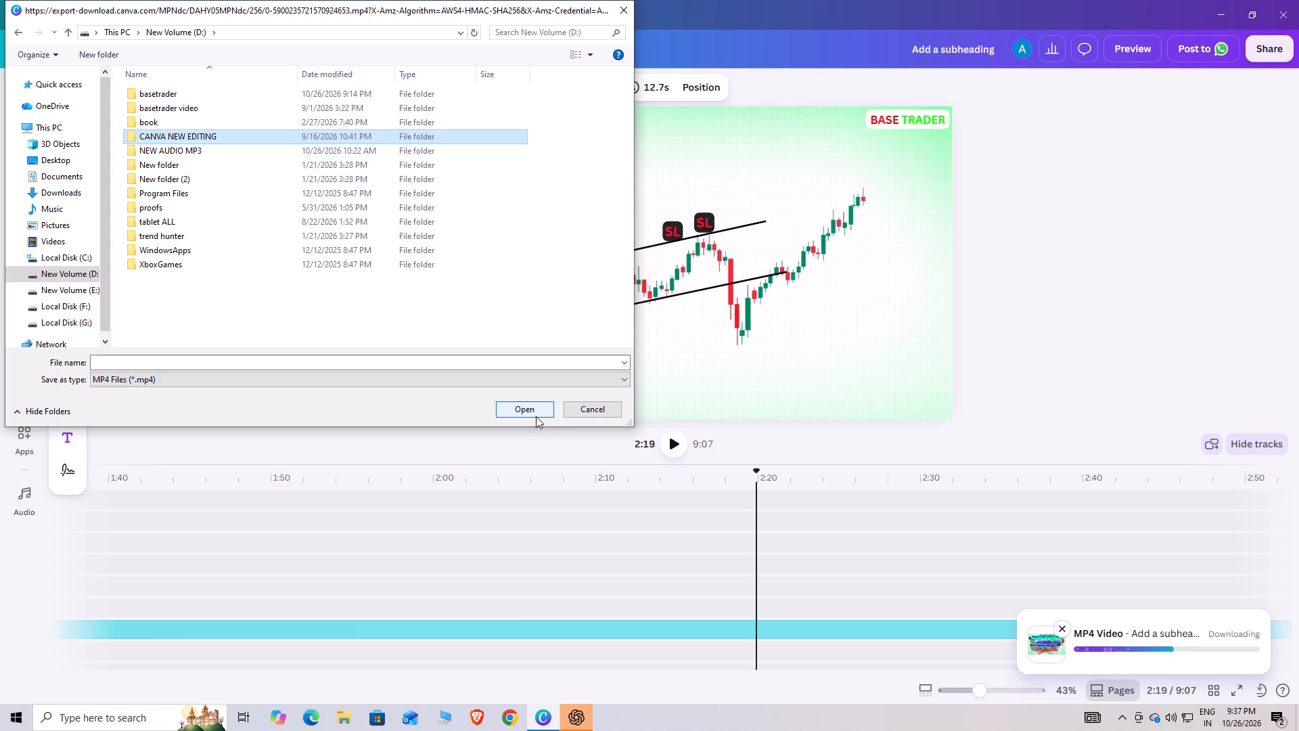
pyautogui.click(345, 372)
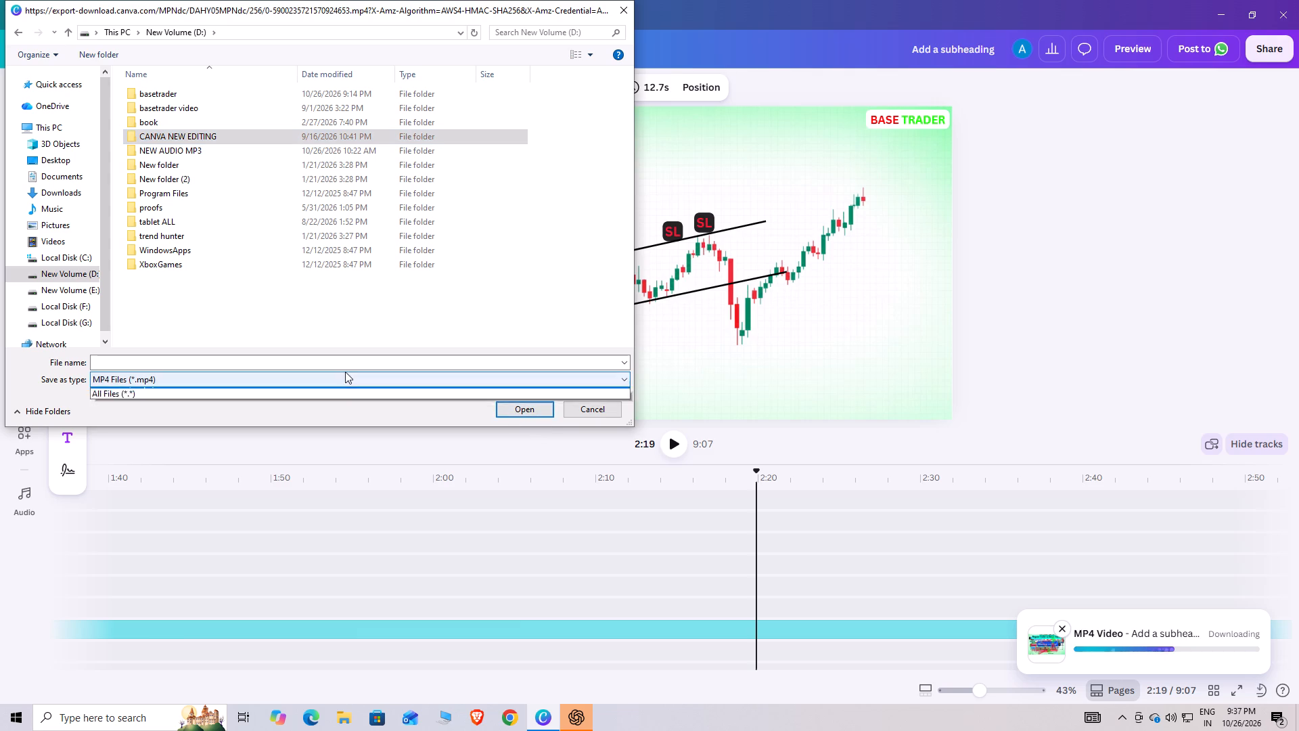
pyautogui.click(338, 367)
pyautogui.click(338, 367)
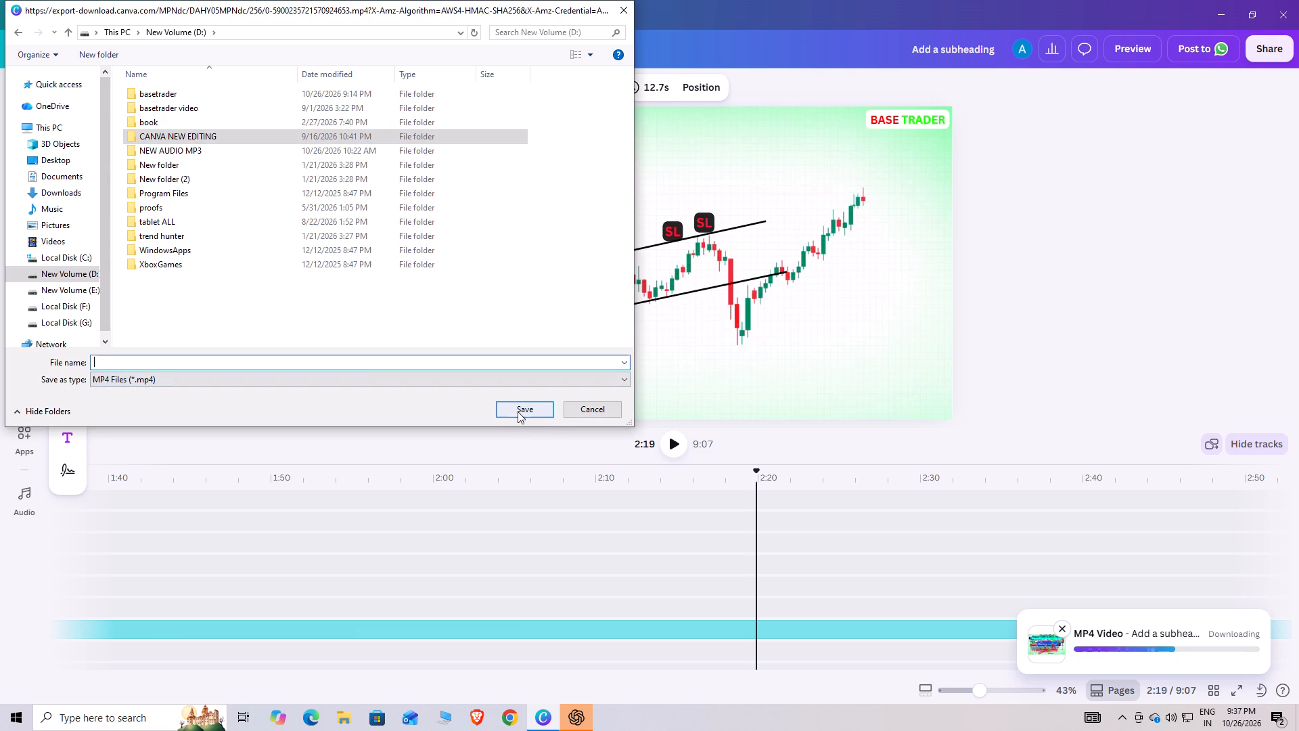
pyautogui.click(518, 412)
# Name the video file "stoploss hunt tradng" and save it.
pyautogui.click(269, 361)
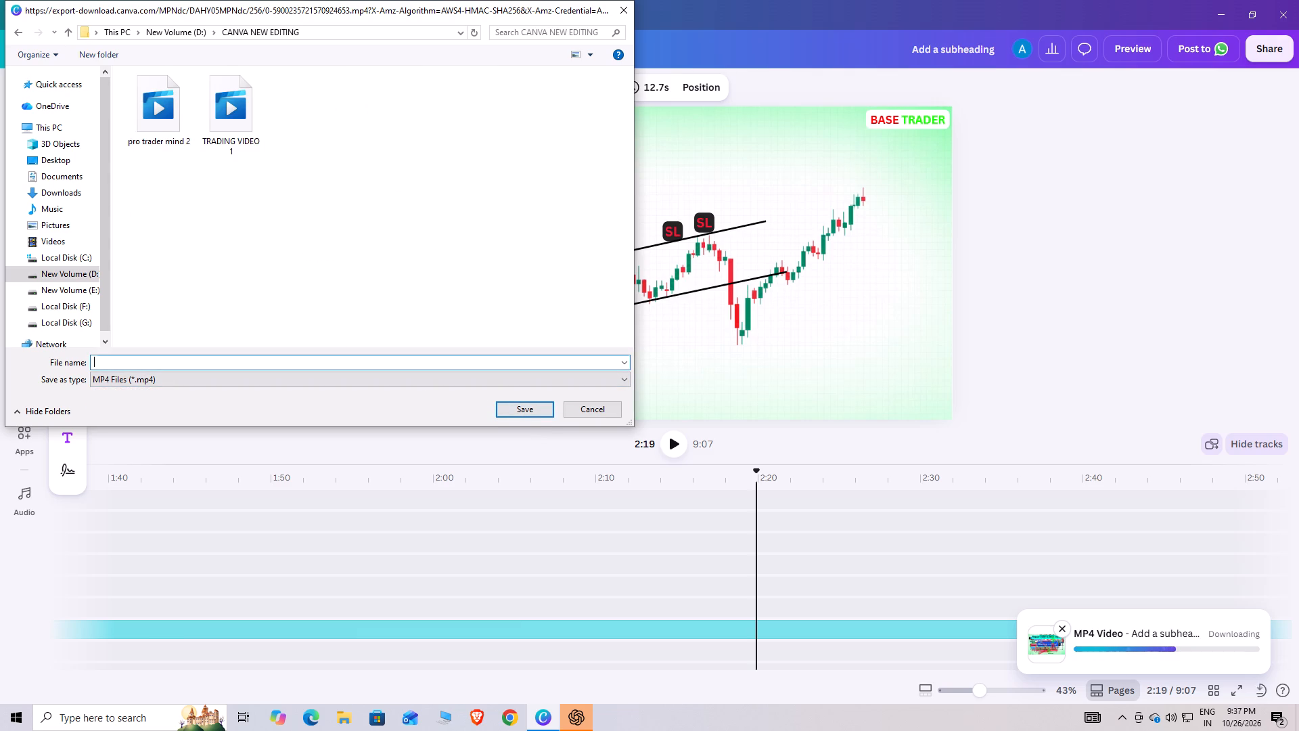
pyautogui.write('lq')
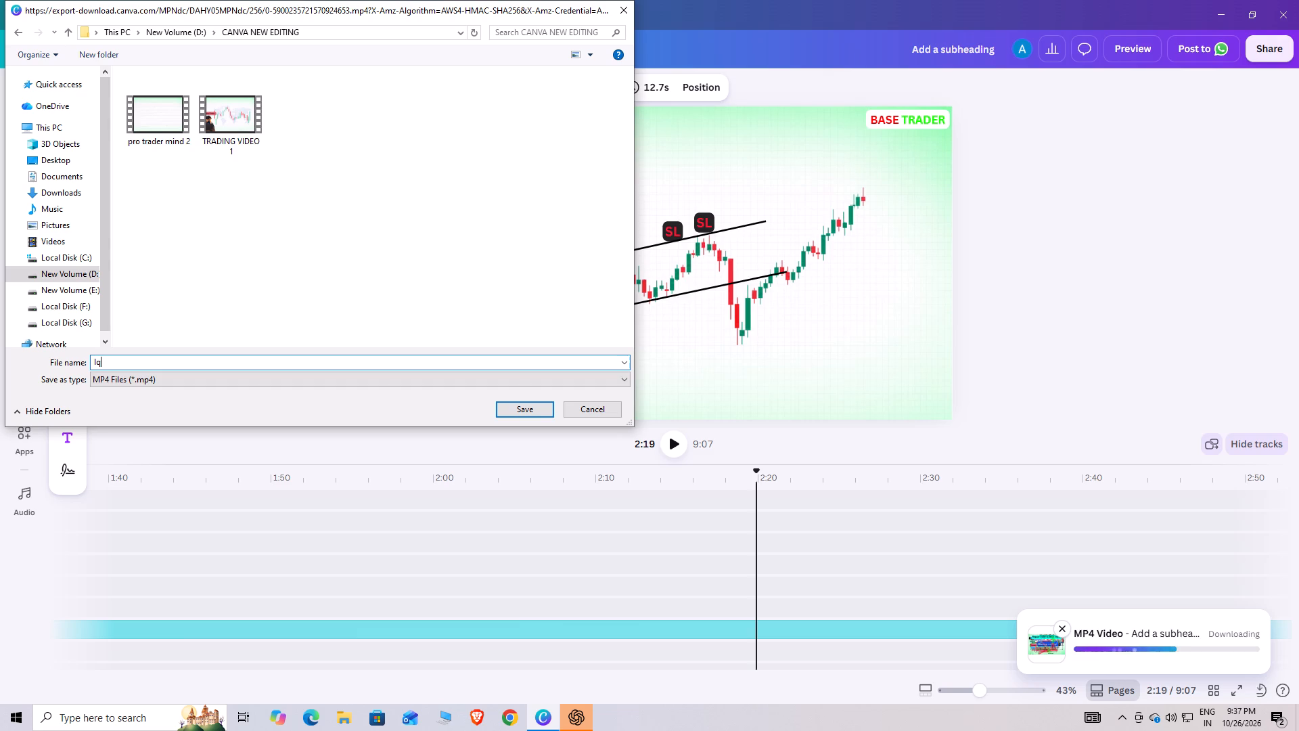
pyautogui.write('yui')
pyautogui.press('BackSpace')
pyautogui.press('BackSpace')
pyautogui.press('BackSpace')
pyautogui.press('BackSpace')
pyautogui.press('BackSpace')
pyautogui.press('BackSpace')
pyautogui.press('BackSpace')
pyautogui.press('BackSpace')
pyautogui.press('BackSpace')
pyautogui.press('BackSpace')
pyautogui.press('BackSpace')
pyautogui.press('BackSpace')
pyautogui.press('BackSpace')
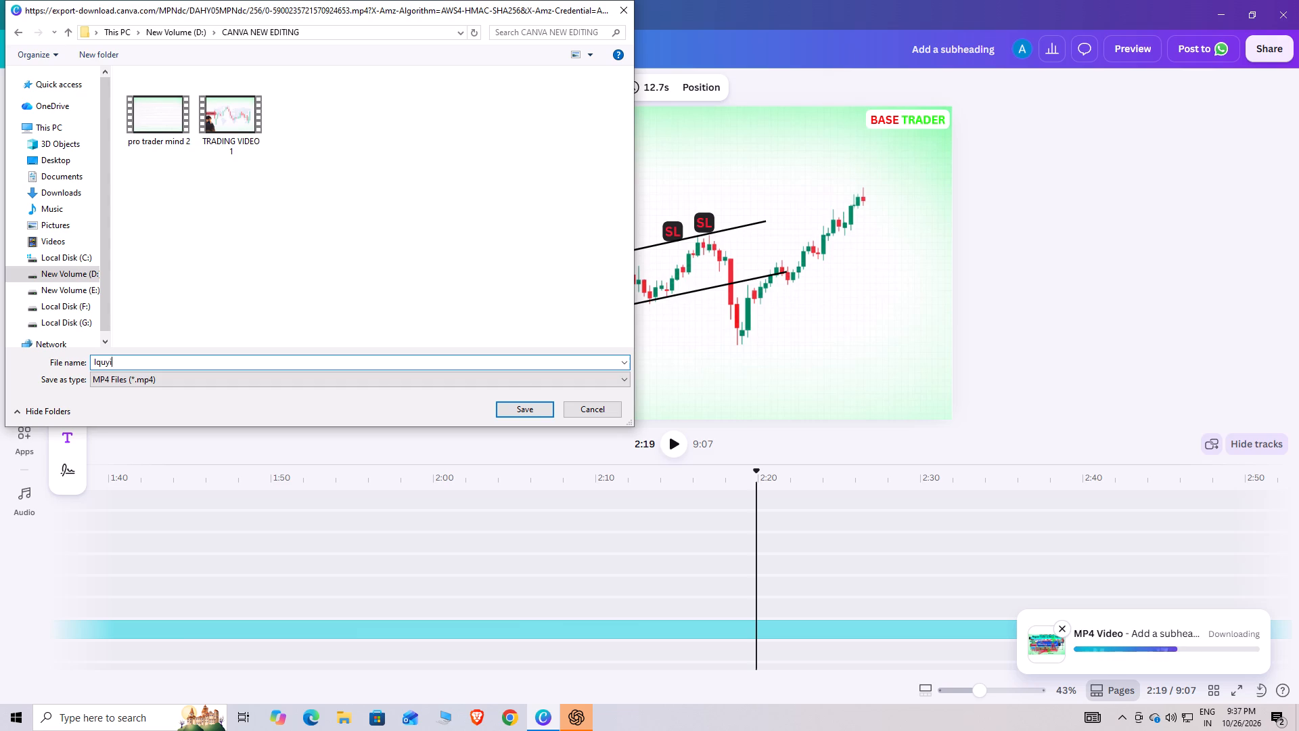
pyautogui.write('stoploss hu')
pyautogui.write('nt trad')
pyautogui.write('ng')
pyautogui.click(518, 413)
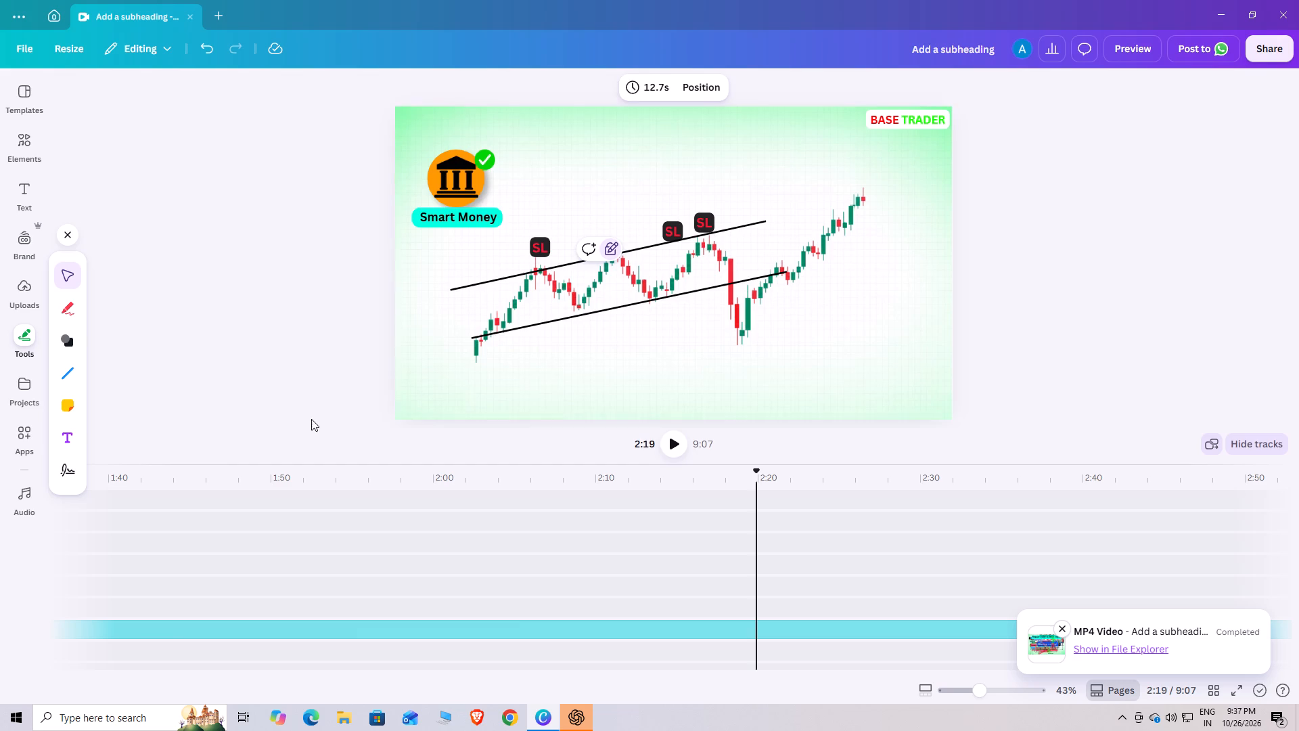
# Switch to Feem and open the chat with the connected realme Android device.
pyautogui.click(0, 730)
pyautogui.press('f')
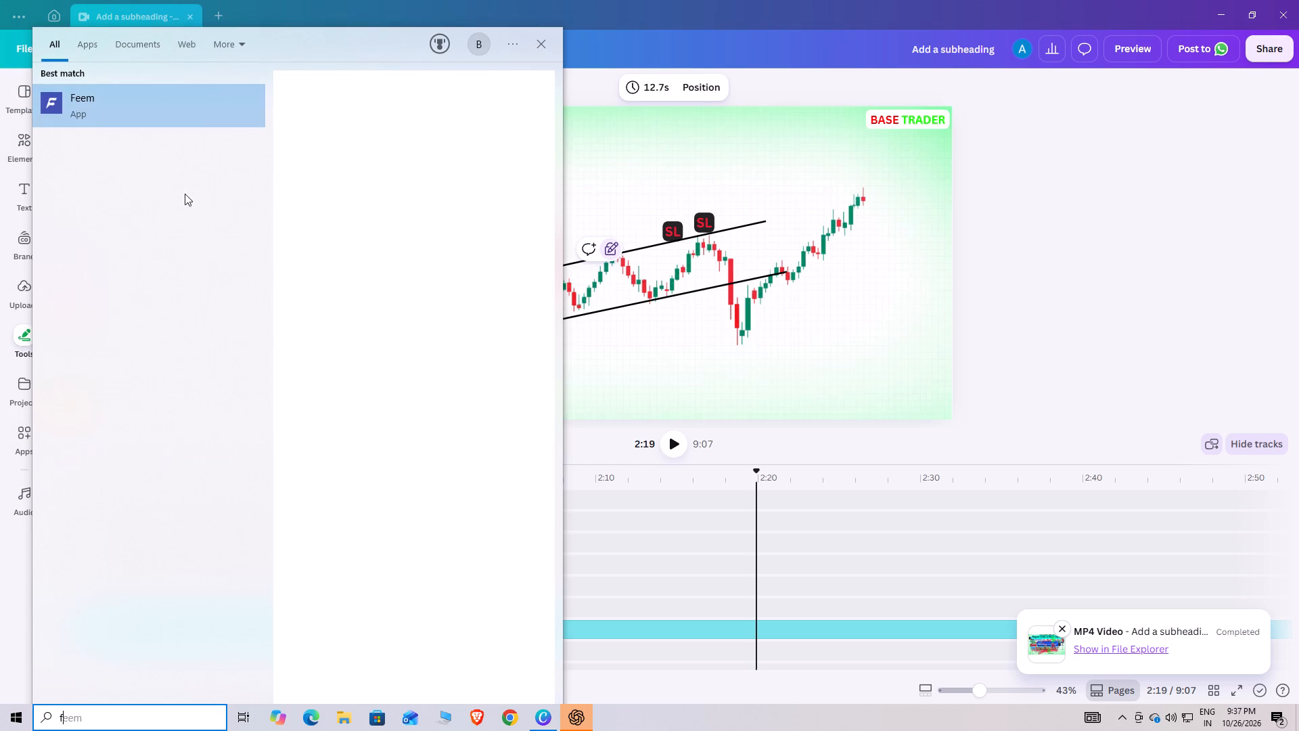
pyautogui.click(198, 107)
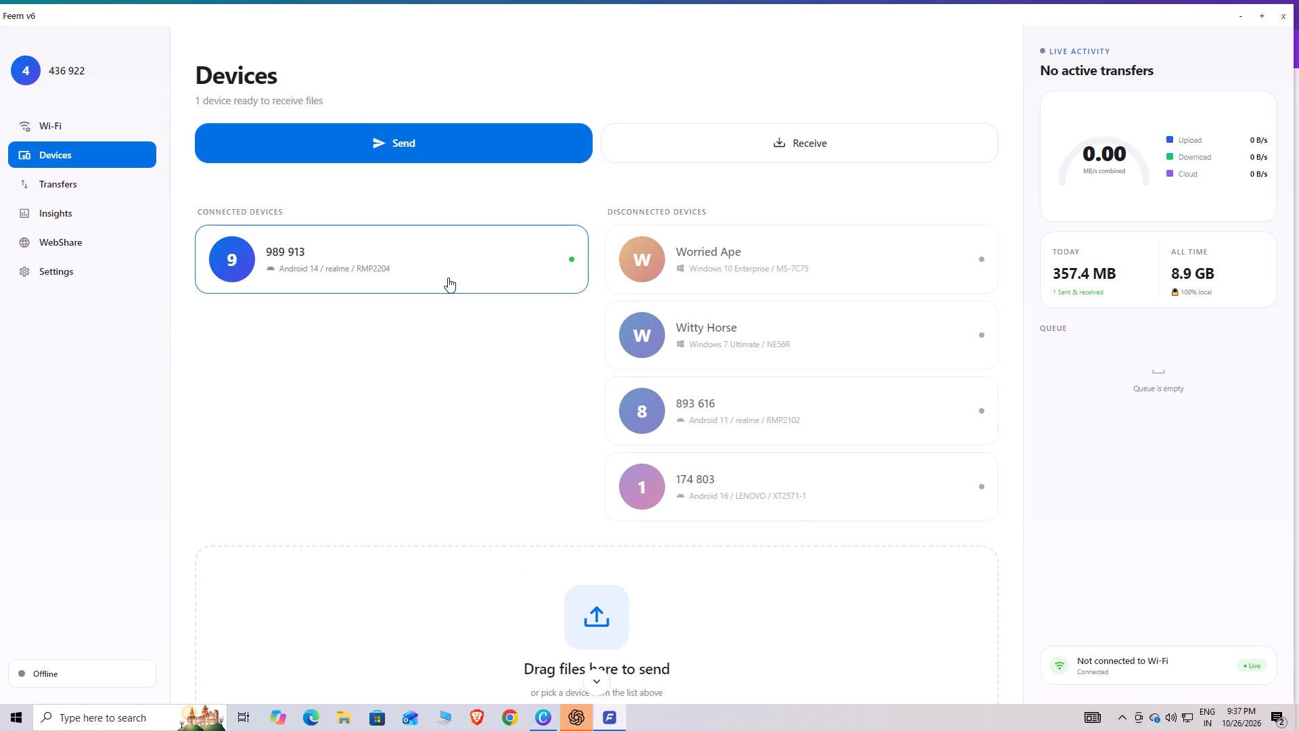
pyautogui.click(448, 278)
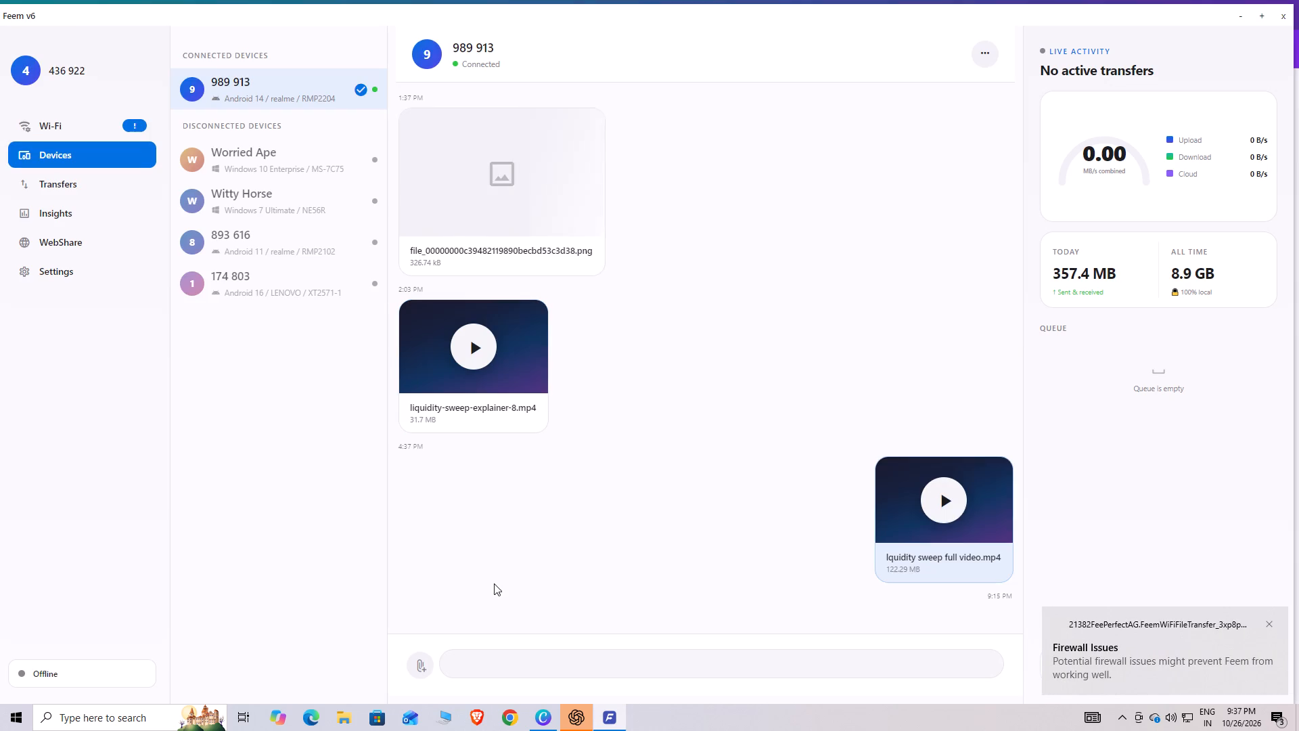
# Send the "stoploss hunt tradng" video from the CANVA NEW EDITING folder on drive D: to the connected device.
pyautogui.click(420, 662)
pyautogui.click(457, 625)
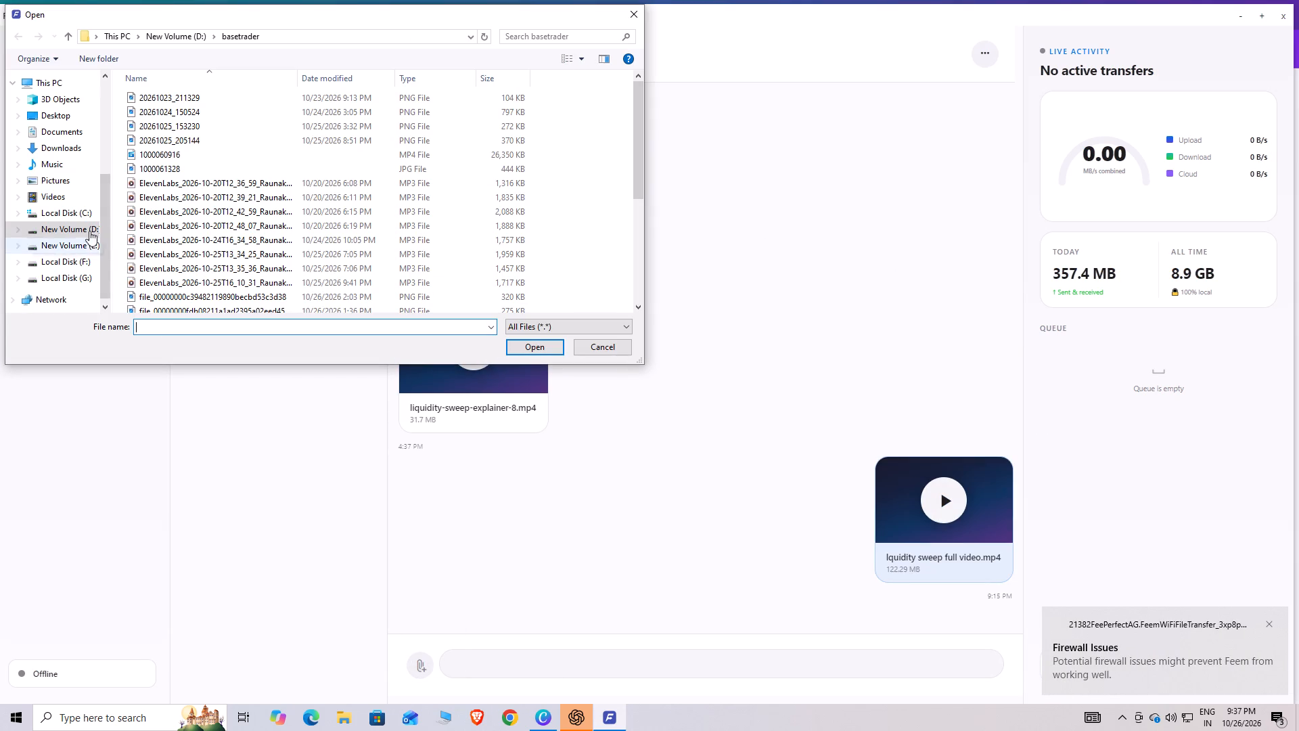
pyautogui.click(65, 211)
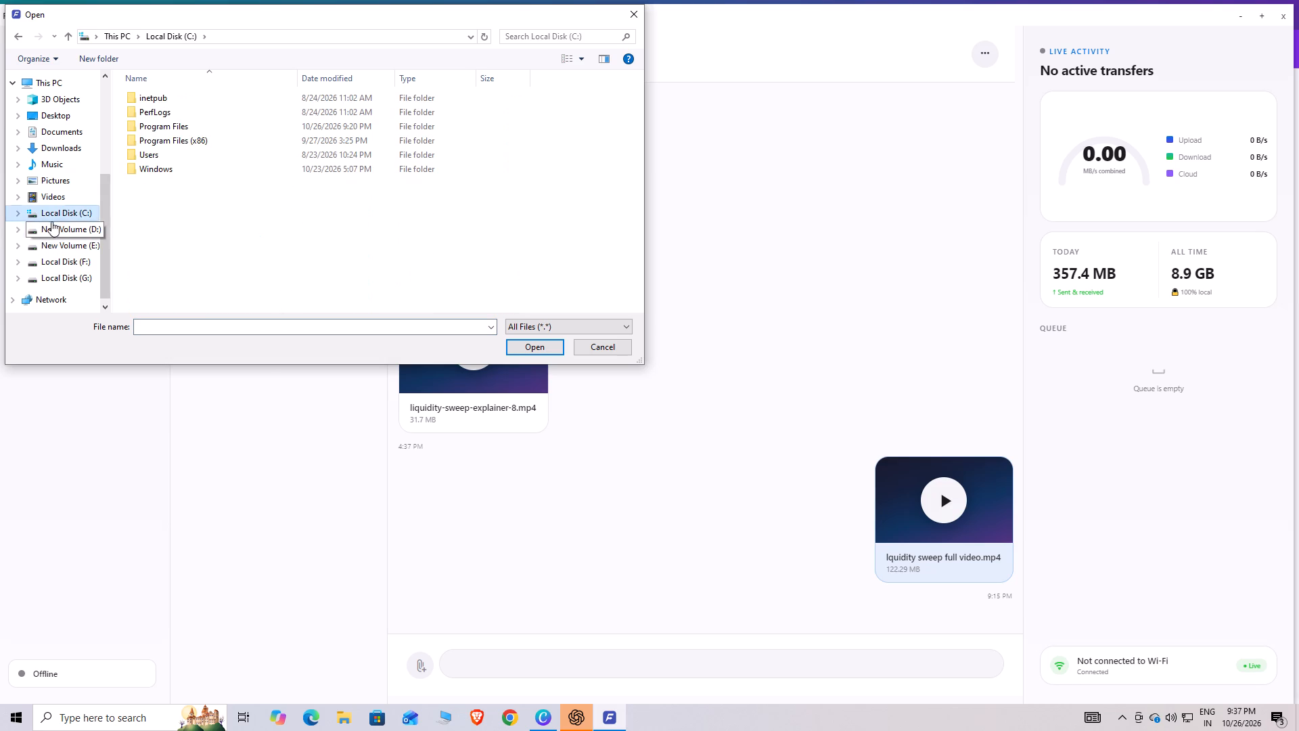
pyautogui.click(49, 229)
pyautogui.click(49, 229)
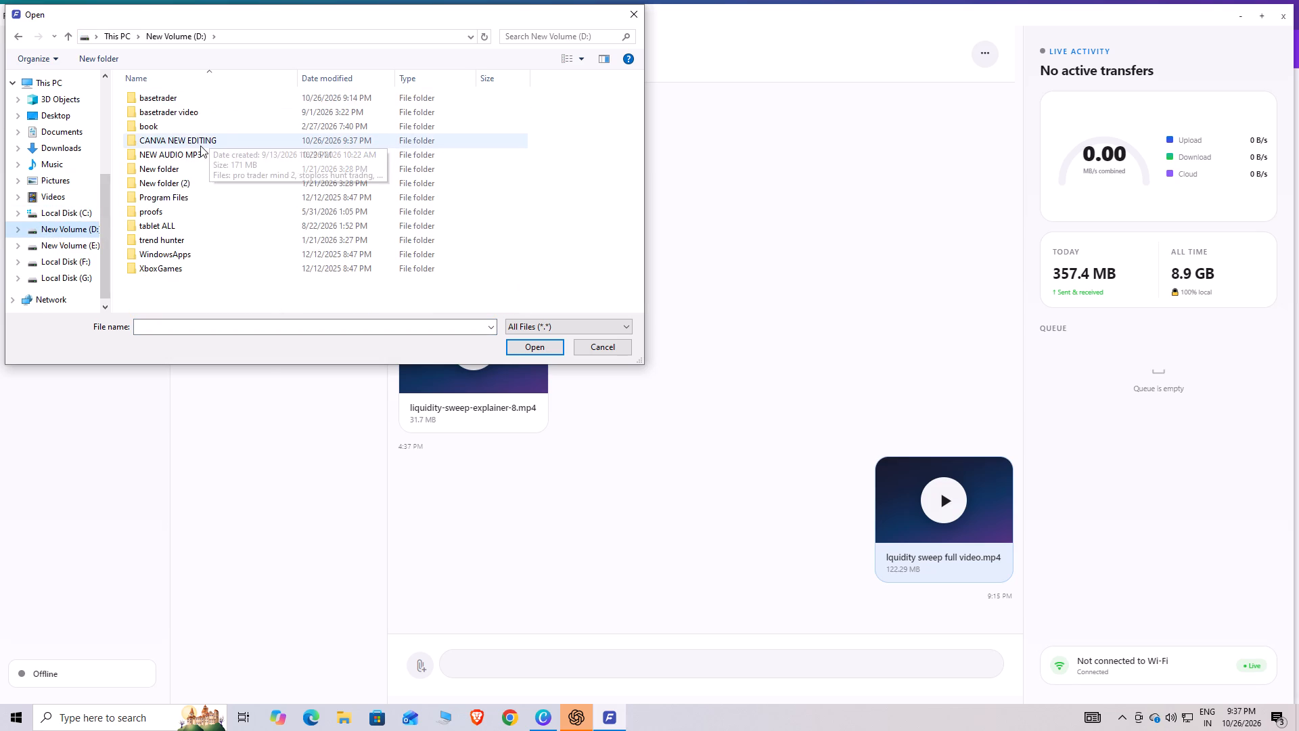
pyautogui.doubleClick(200, 145)
pyautogui.click(241, 123)
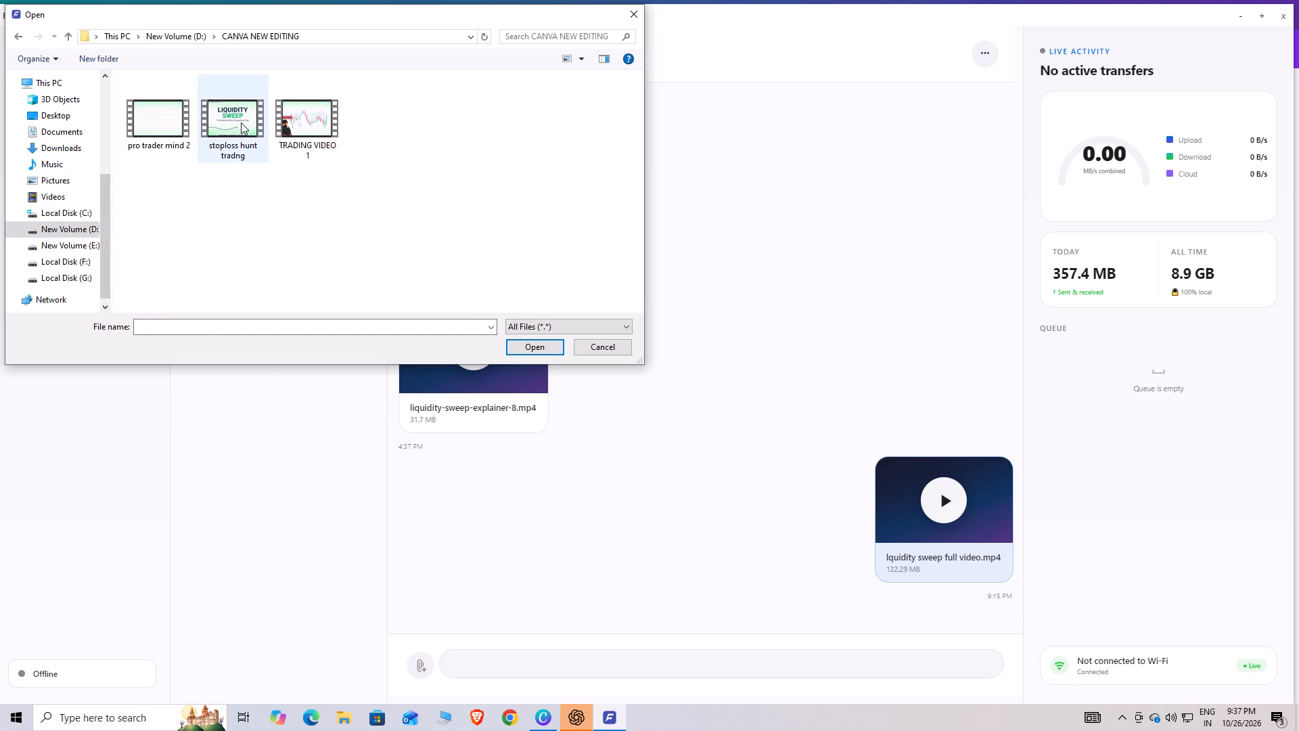
pyautogui.click(539, 347)
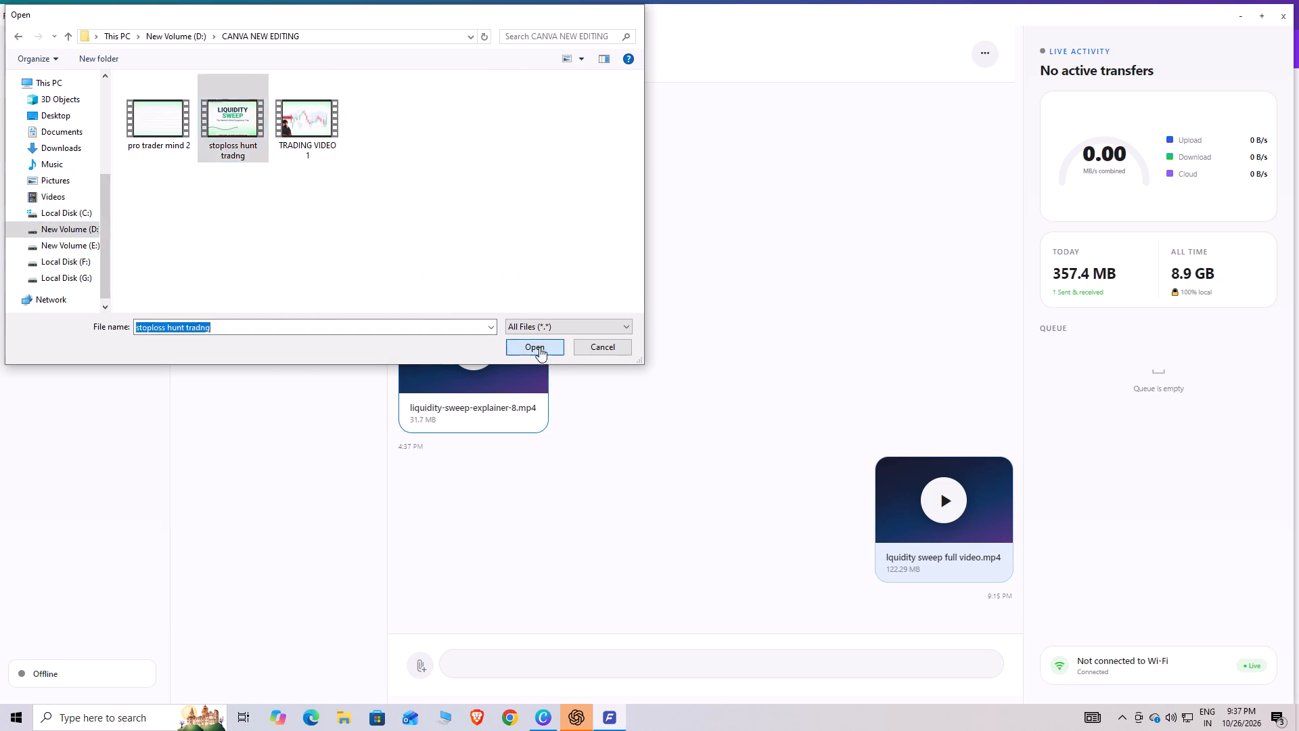
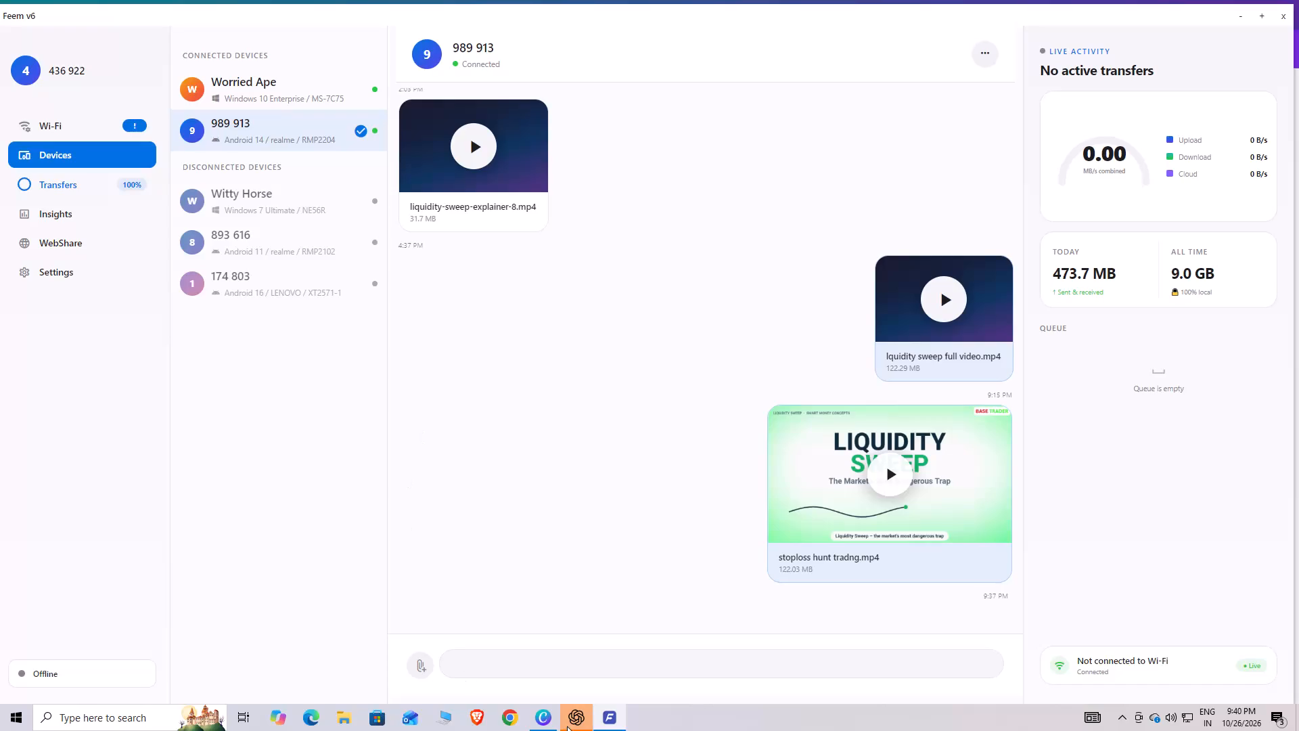
# Close all open application windows, including Canva, Codex, Feem and the Chrome profile chooser, leaving only the desktop.
pyautogui.click(524, 715)
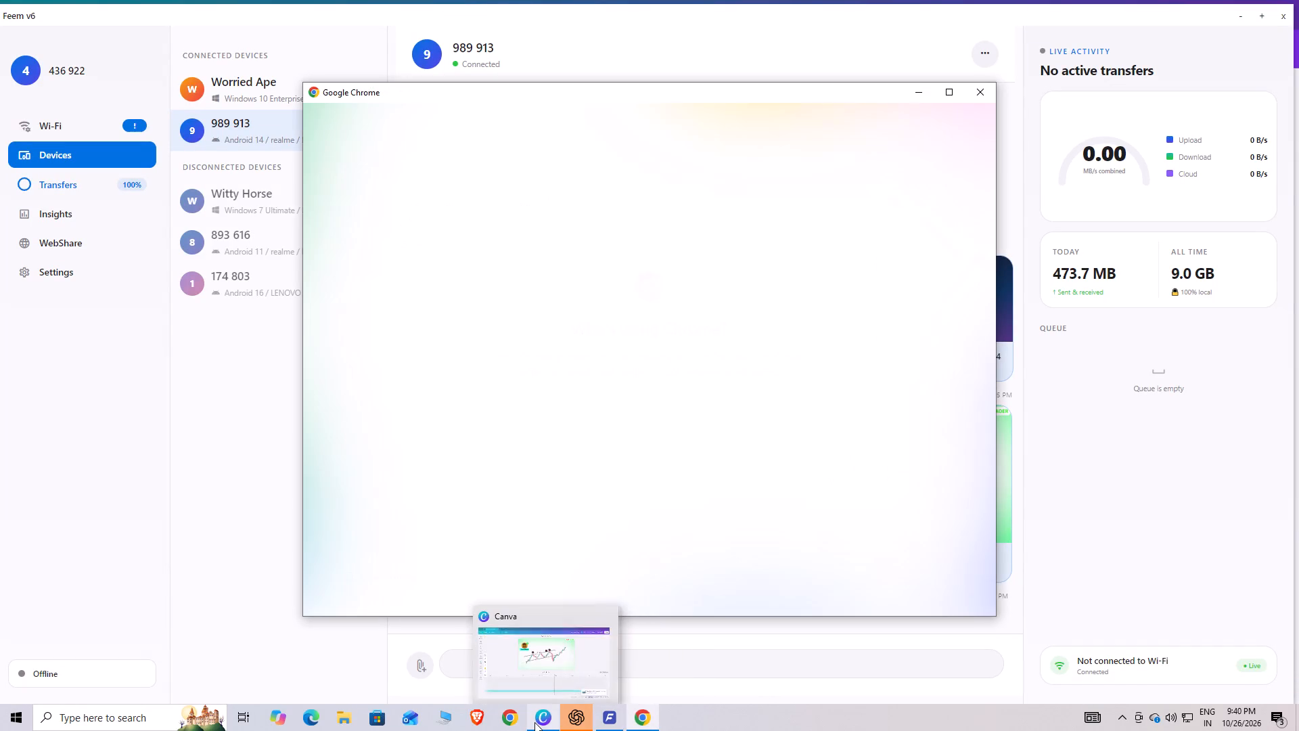
pyautogui.click(607, 628)
pyautogui.click(546, 724)
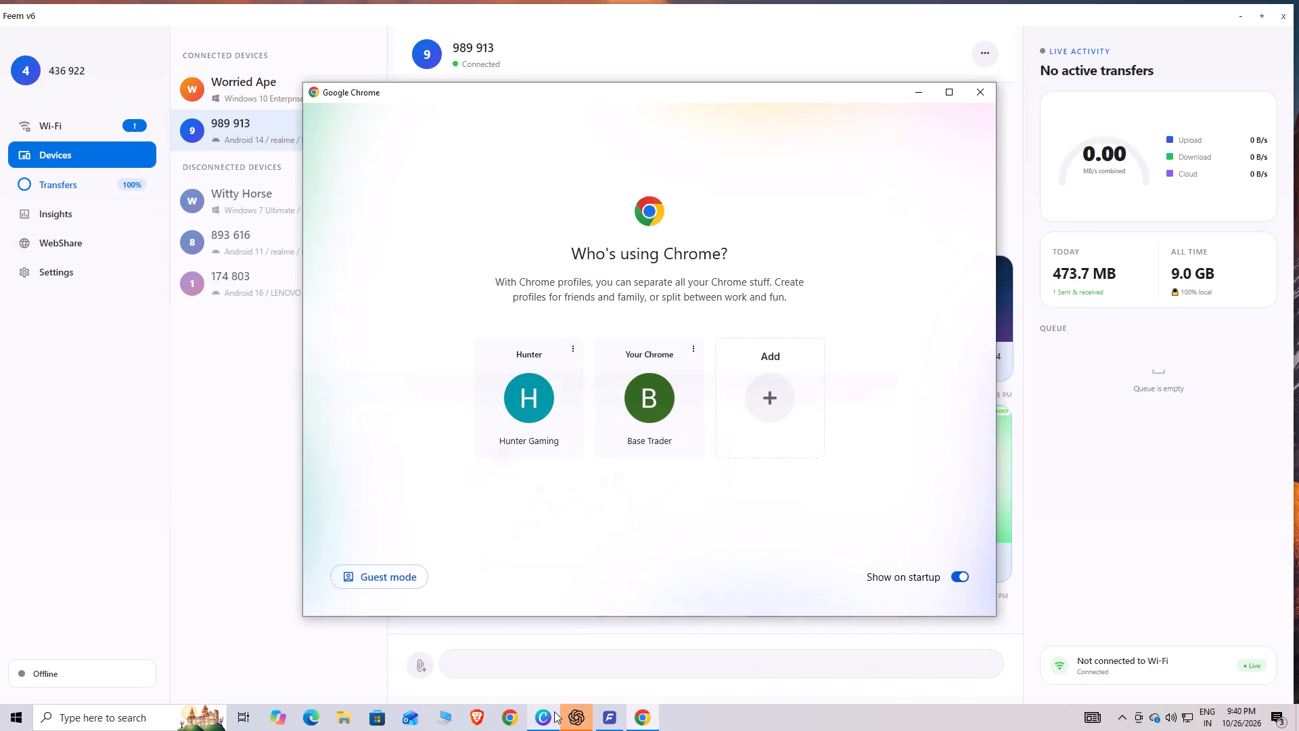
pyautogui.click(604, 621)
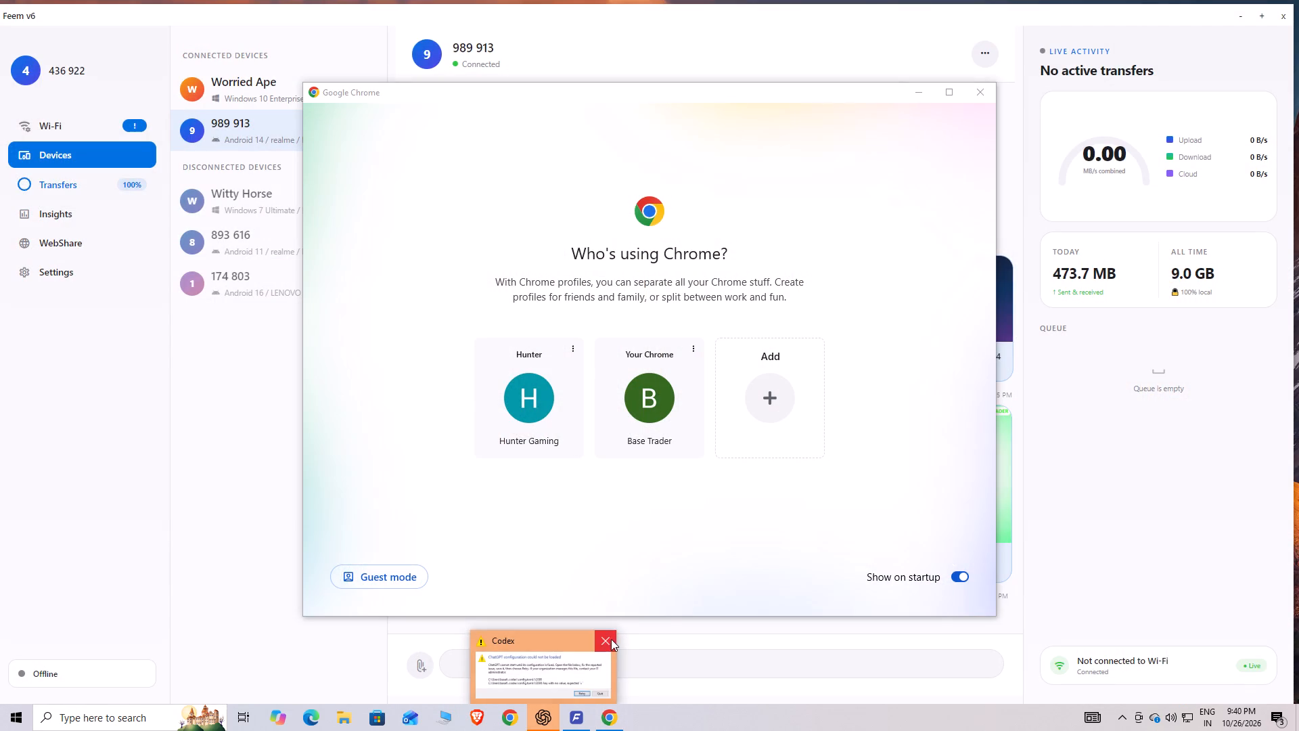
pyautogui.click(611, 639)
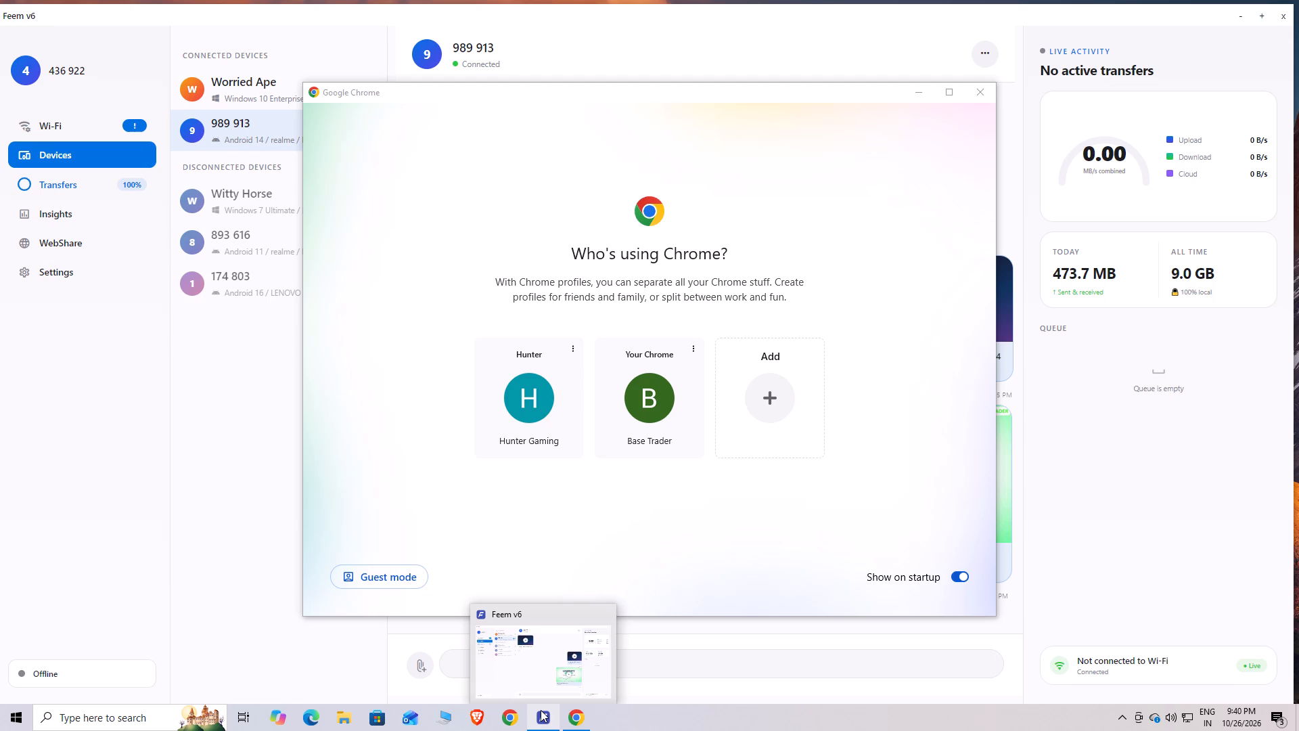
pyautogui.click(603, 618)
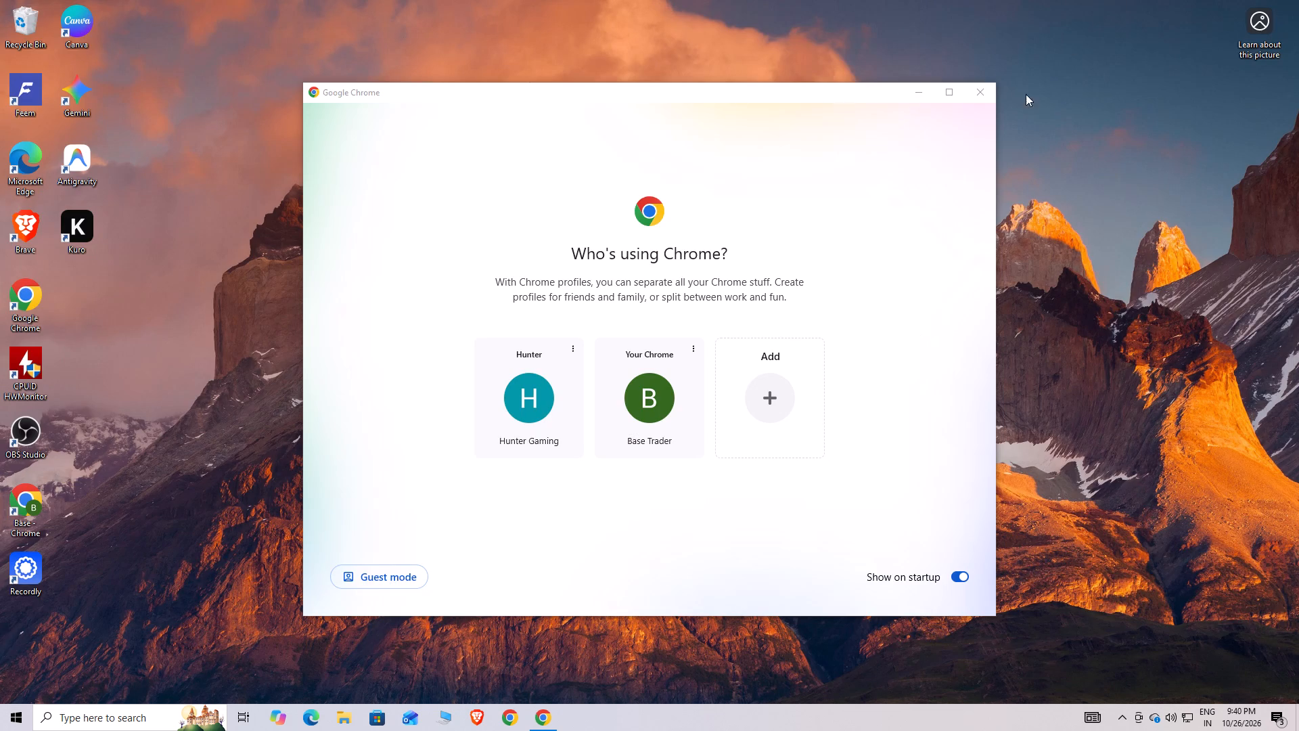
pyautogui.click(988, 93)
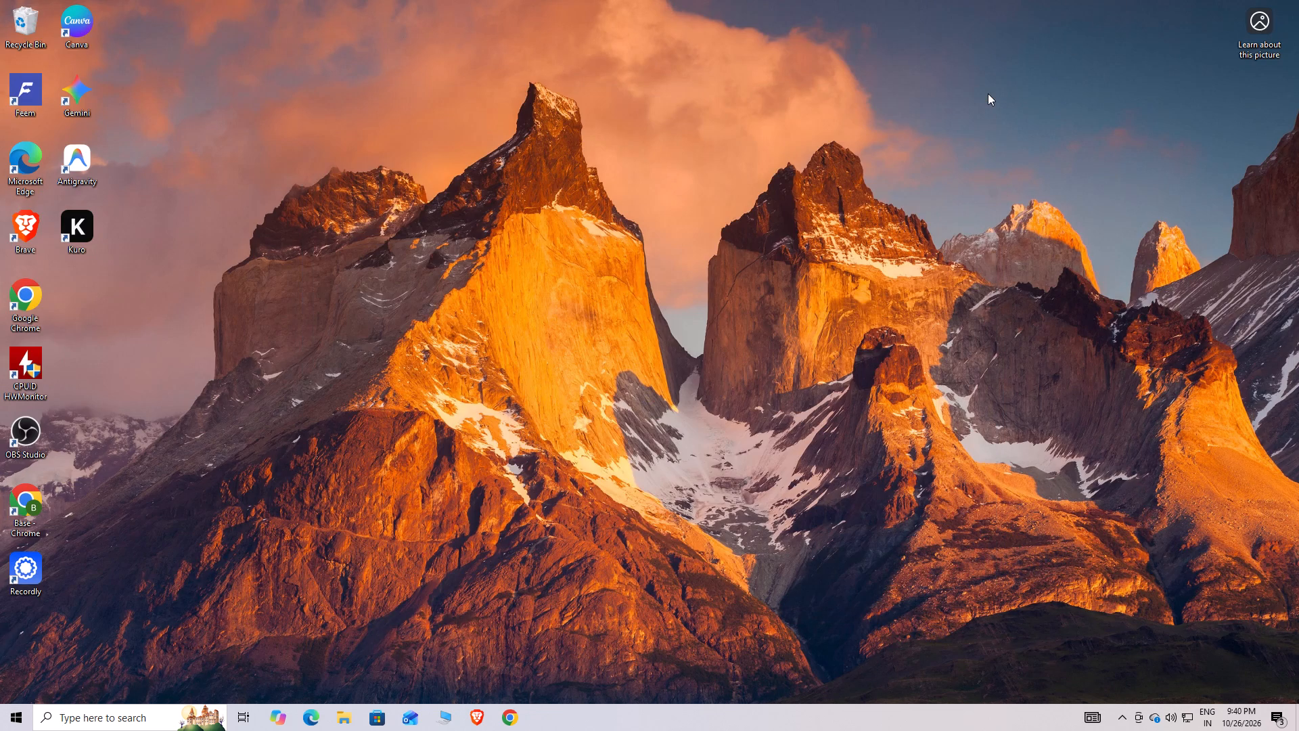
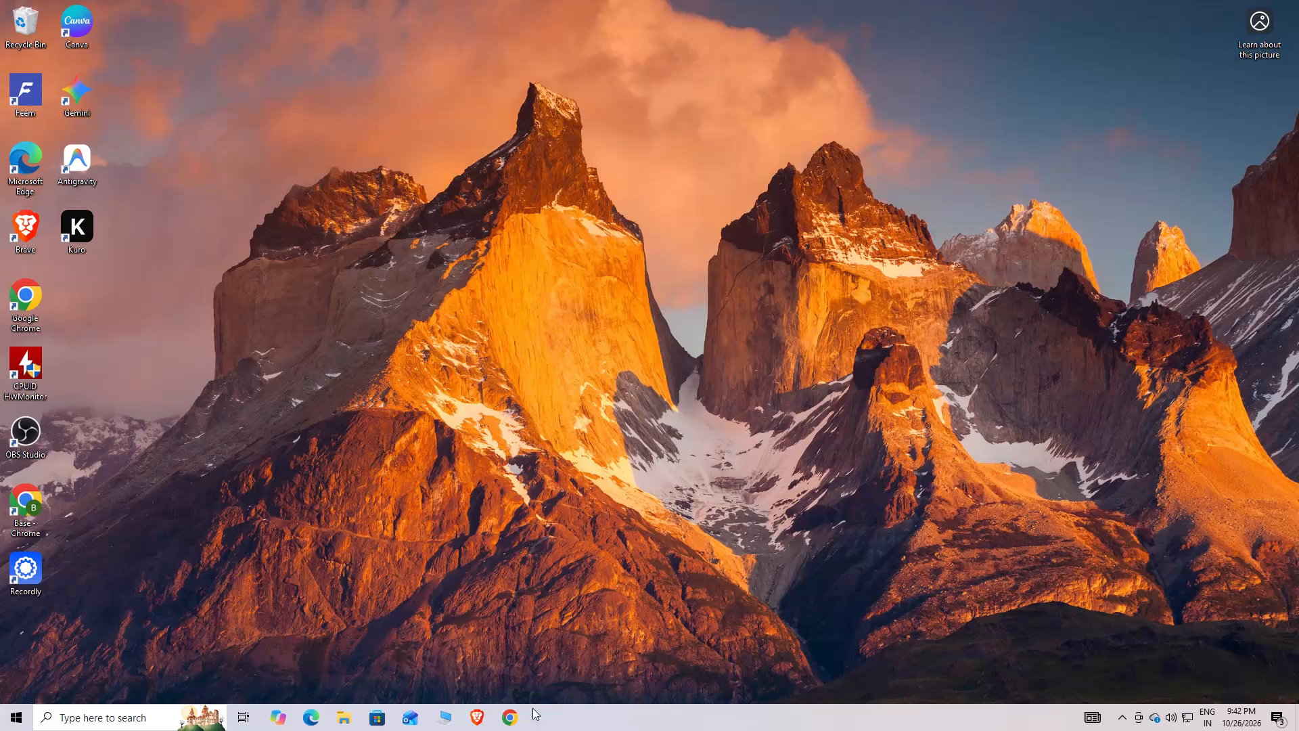
# Open Chrome with the Base Trader profile, dismiss the restore-pages prompt and minimise the browser.
pyautogui.click(511, 717)
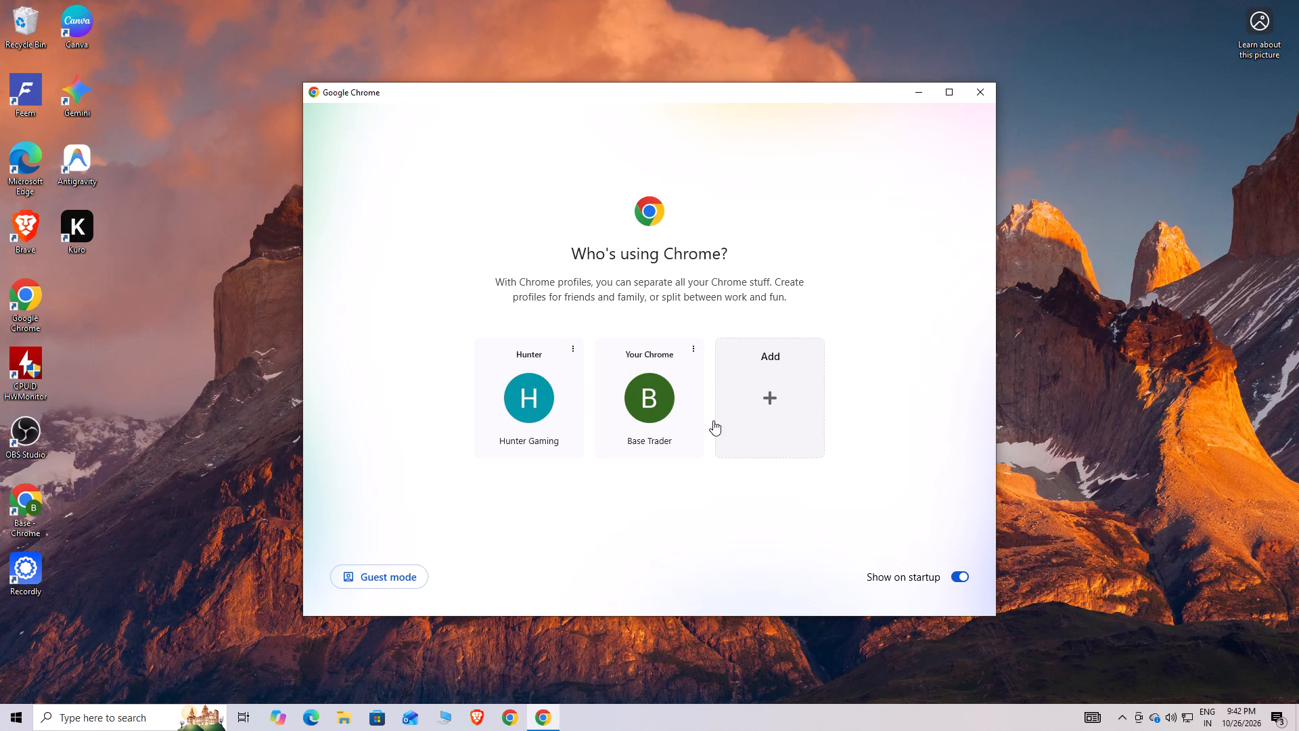
pyautogui.click(622, 413)
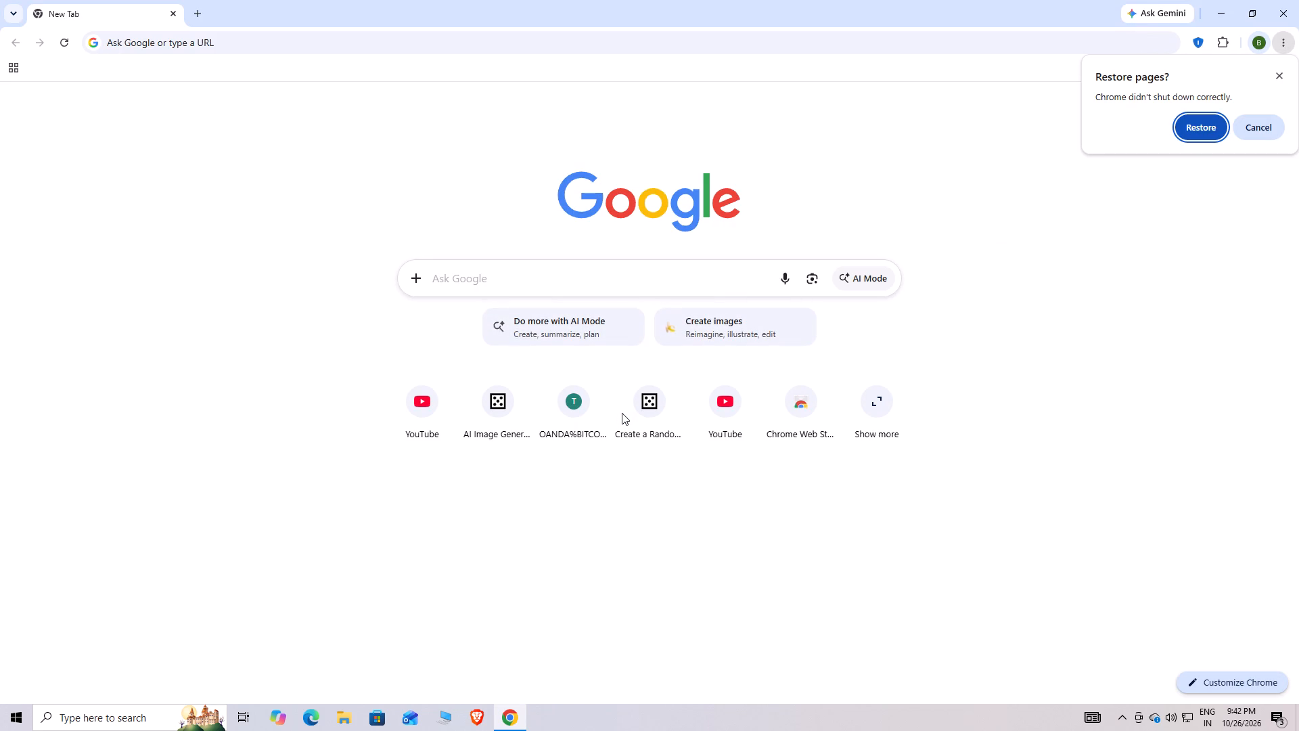
pyautogui.click(1287, 81)
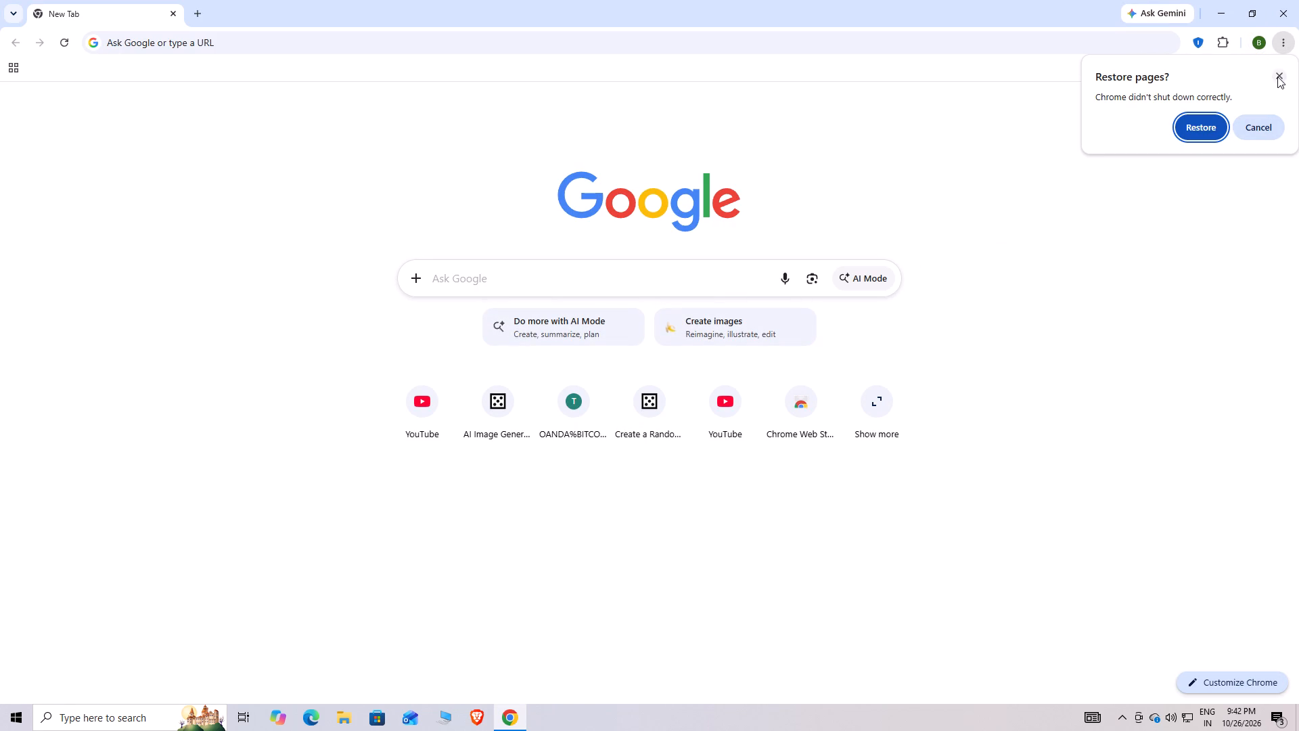
pyautogui.click(1277, 76)
pyautogui.click(1227, 10)
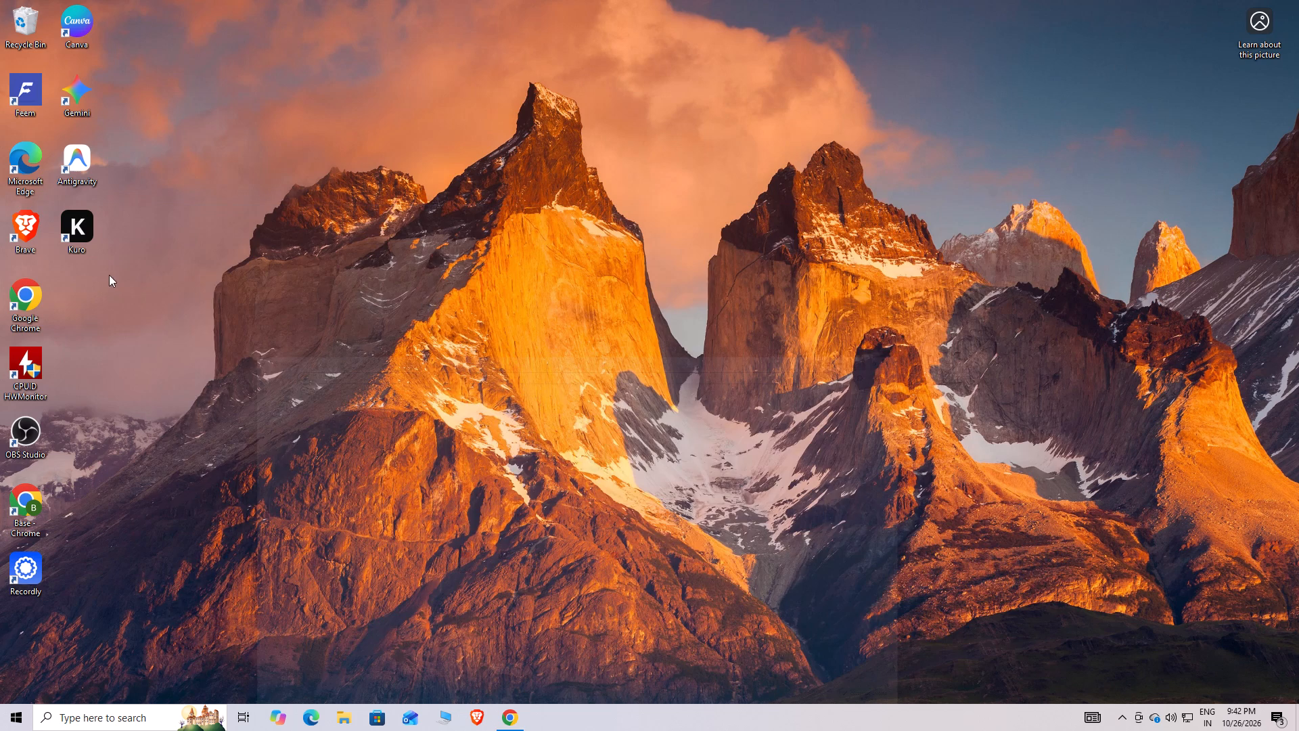
# Launch Recordly, start recording Screen 1 (Primary) and minimise the recorder bar.
pyautogui.doubleClick(20, 572)
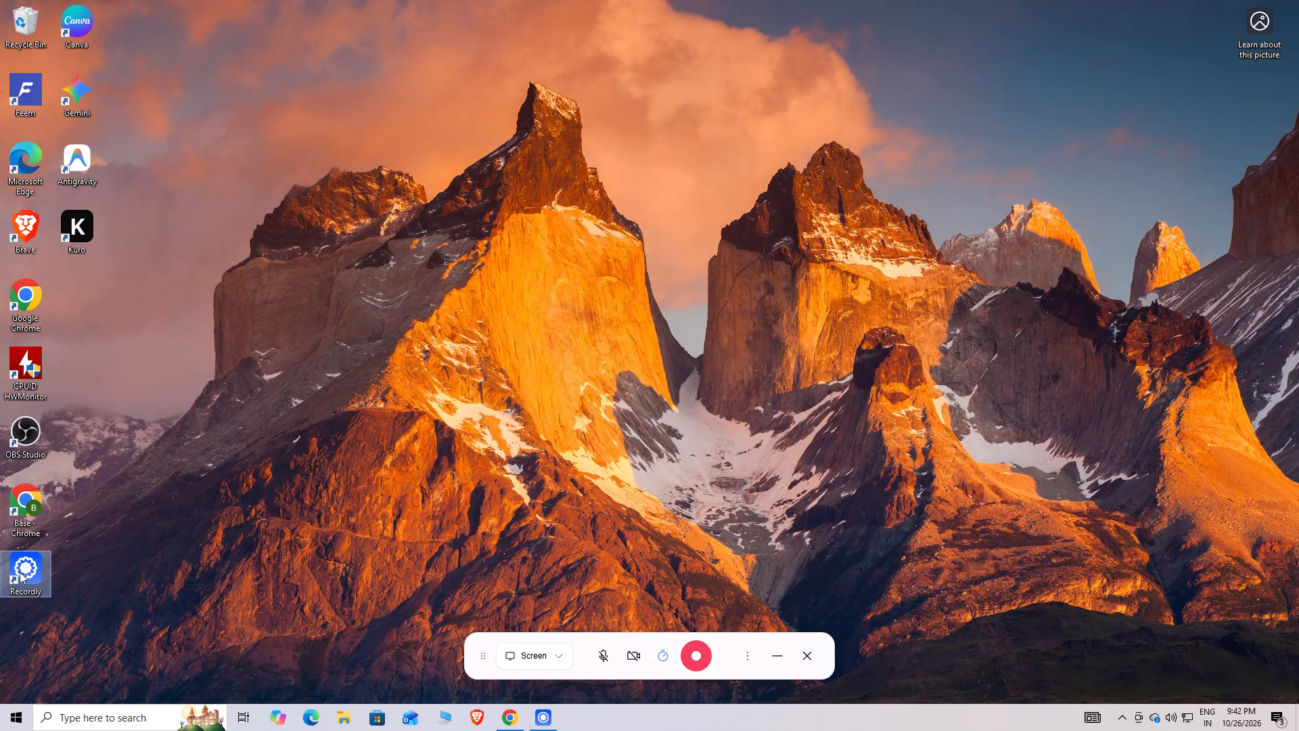
pyautogui.click(700, 656)
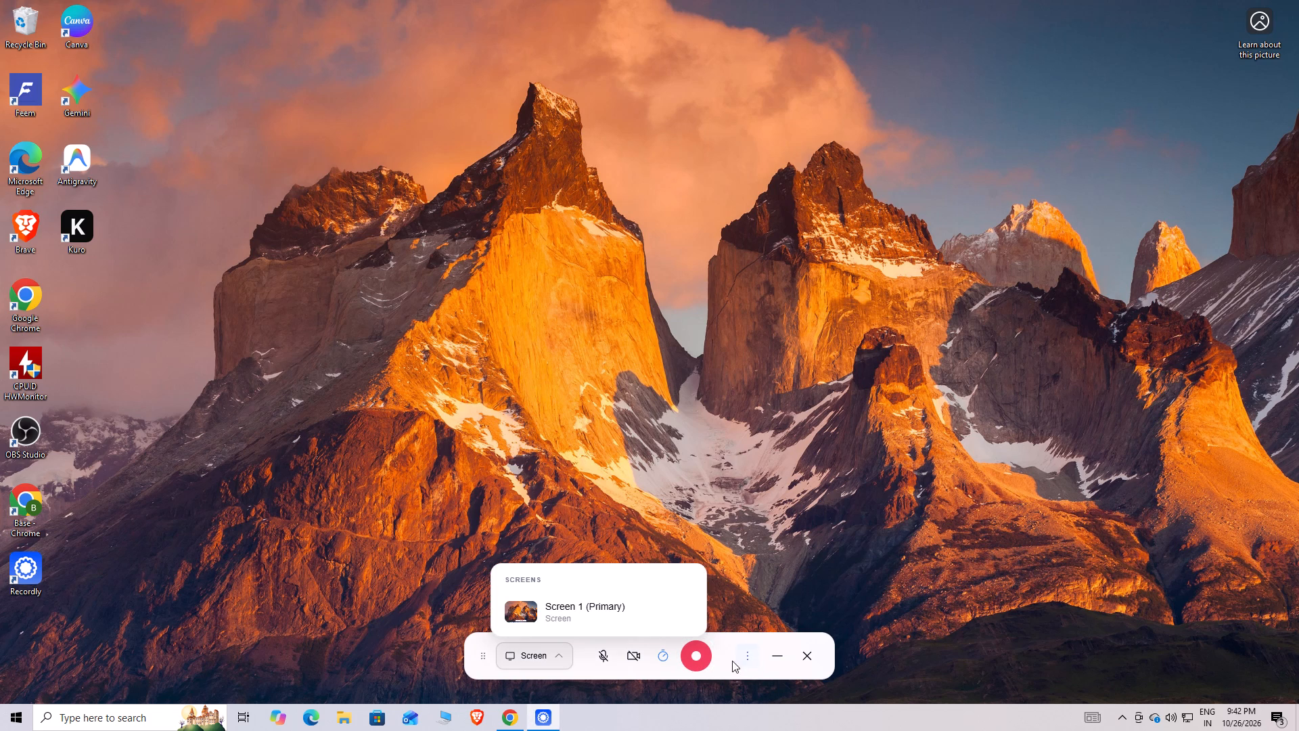
pyautogui.click(599, 615)
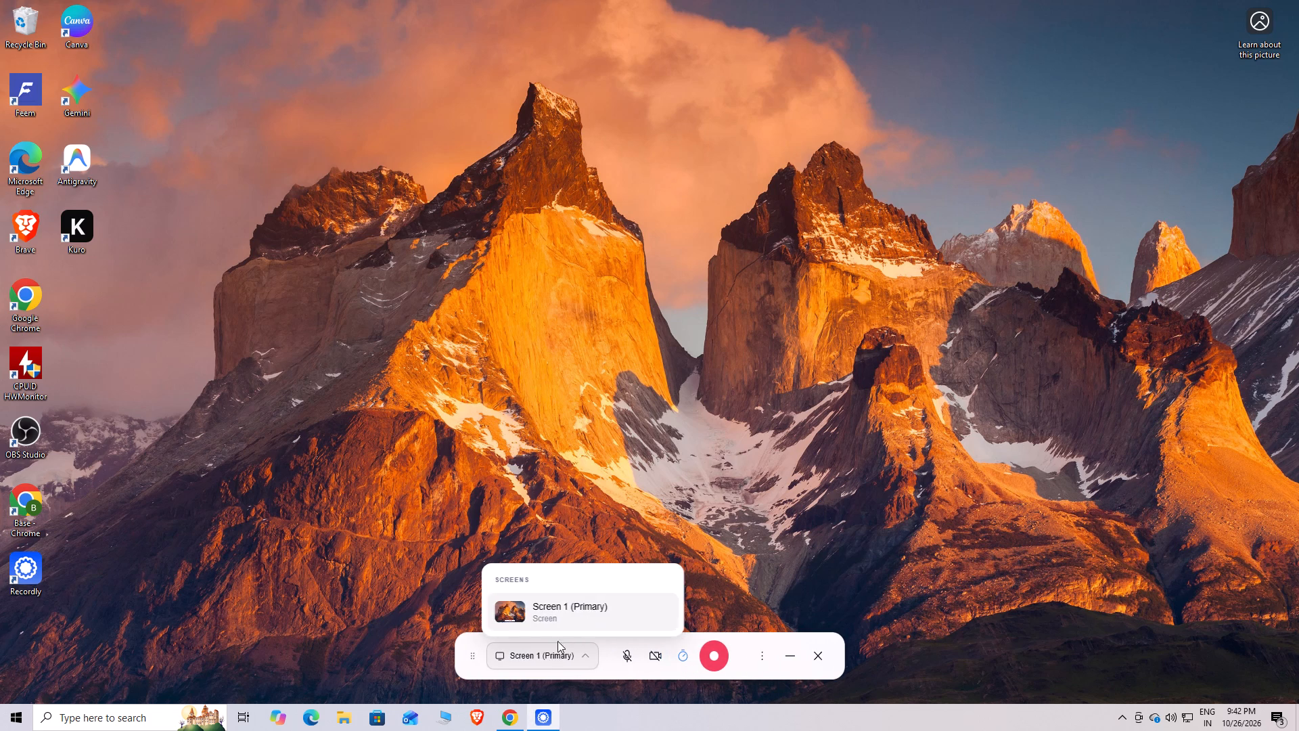
pyautogui.click(714, 660)
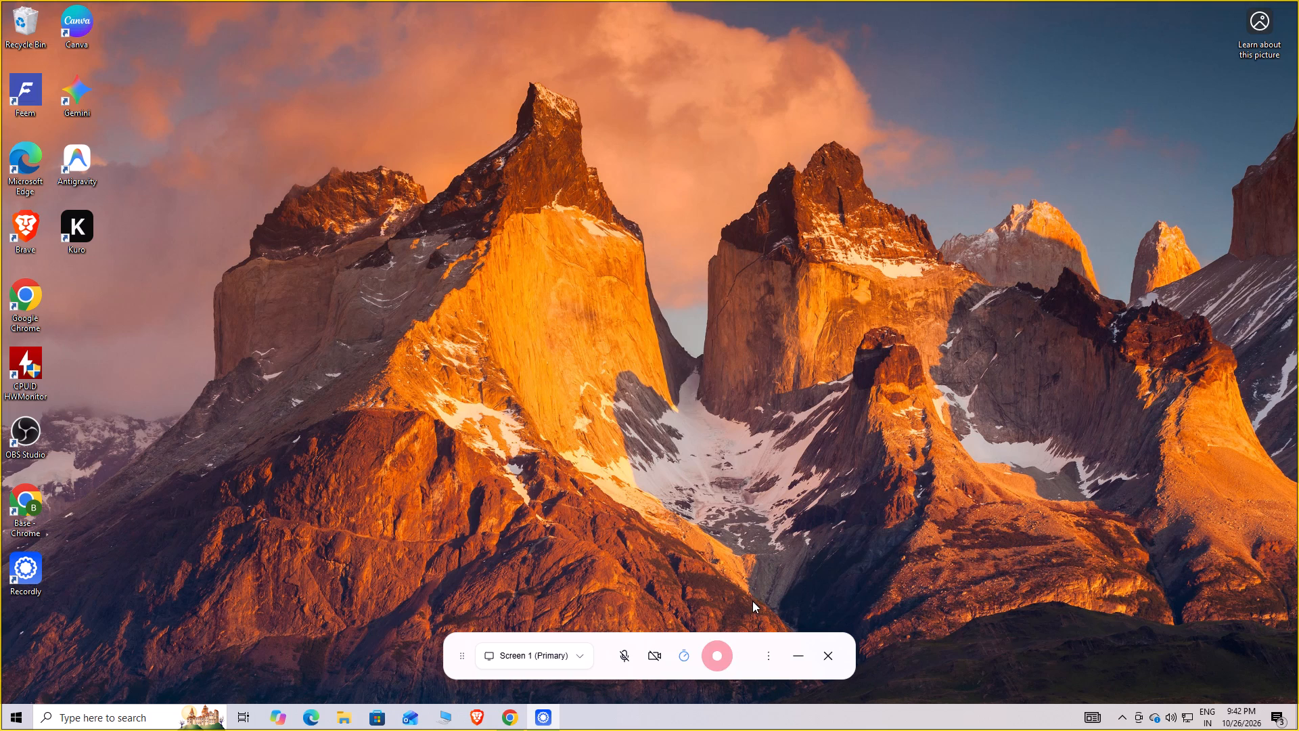
pyautogui.click(799, 655)
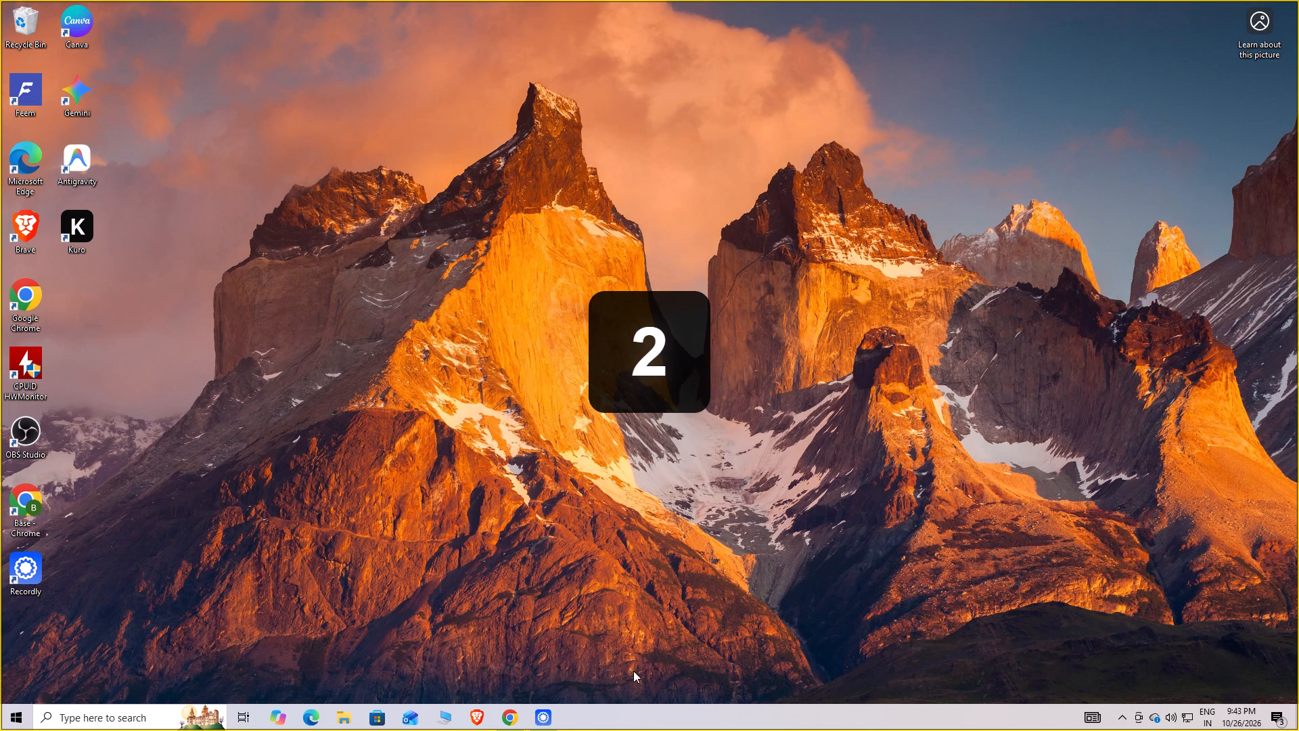
# In Chrome, search Google for tradingview, open the TradingView site and launch the NIFTY (Nifty 50 Index) chart.
pyautogui.click(514, 723)
pyautogui.click(575, 282)
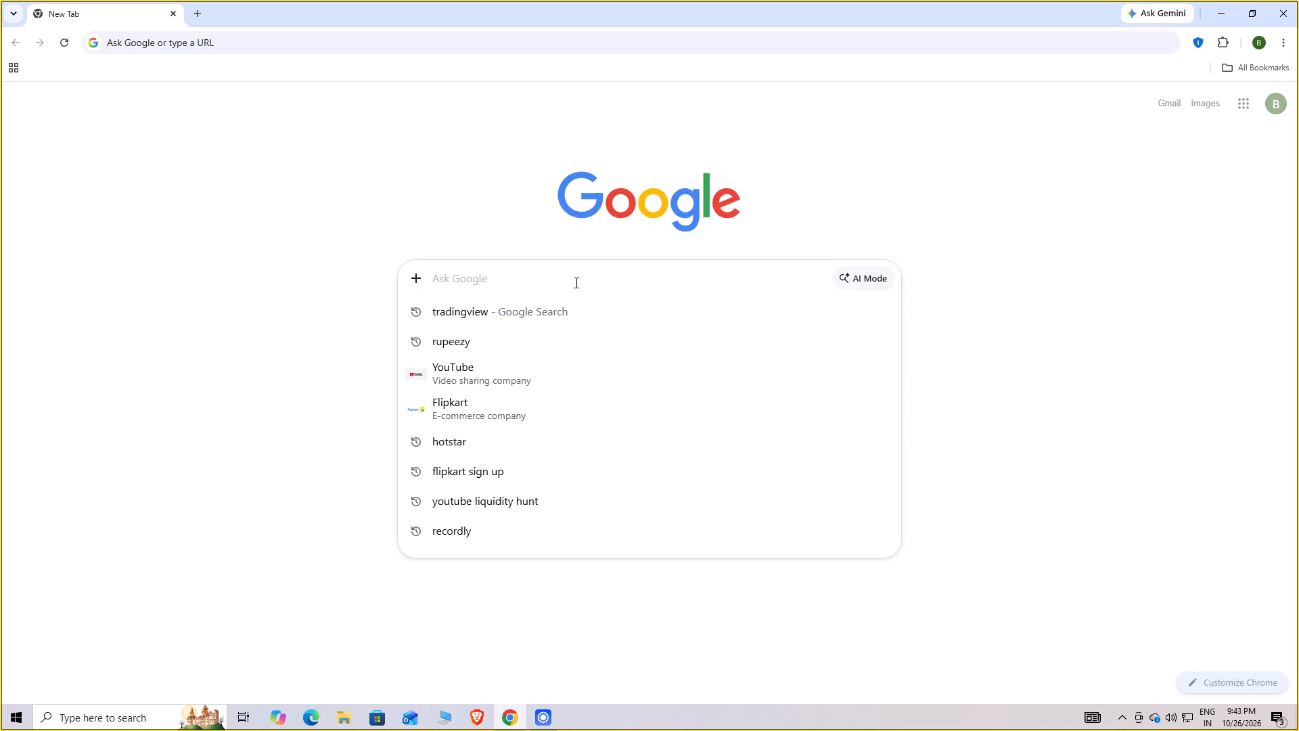
pyautogui.click(558, 305)
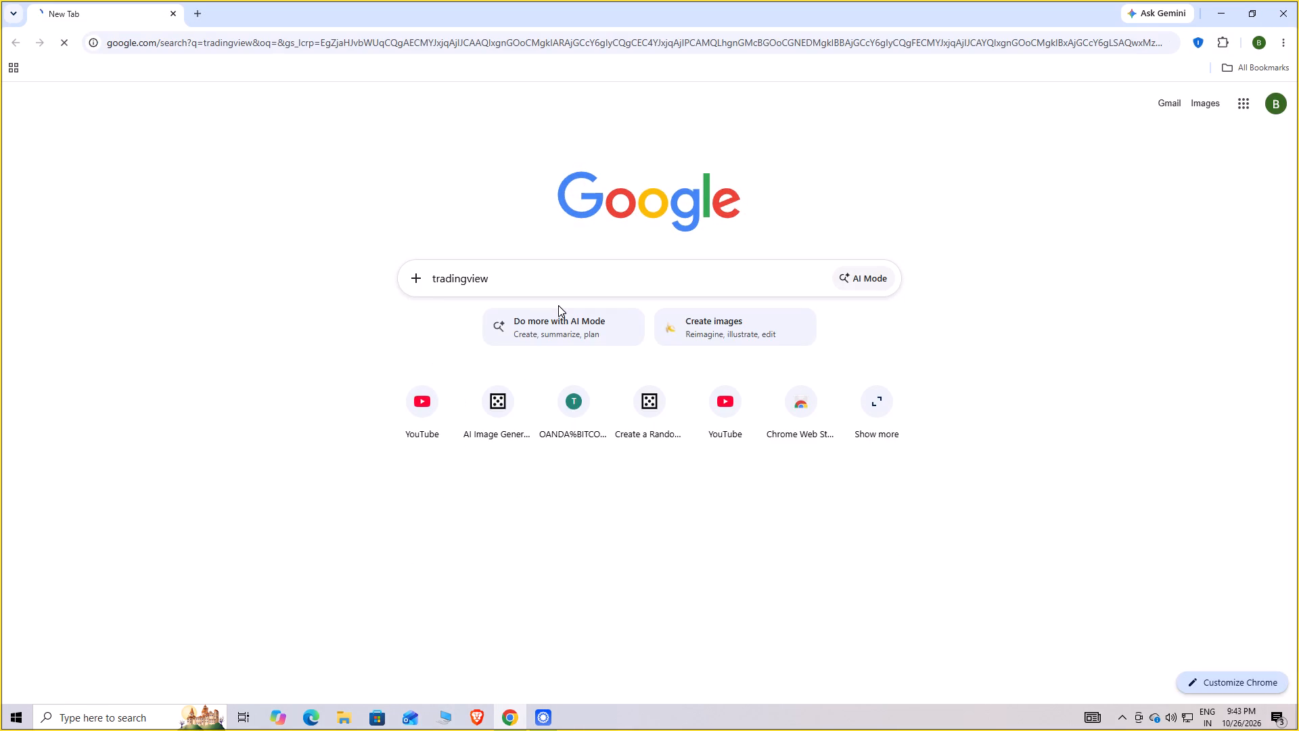
pyautogui.click(384, 215)
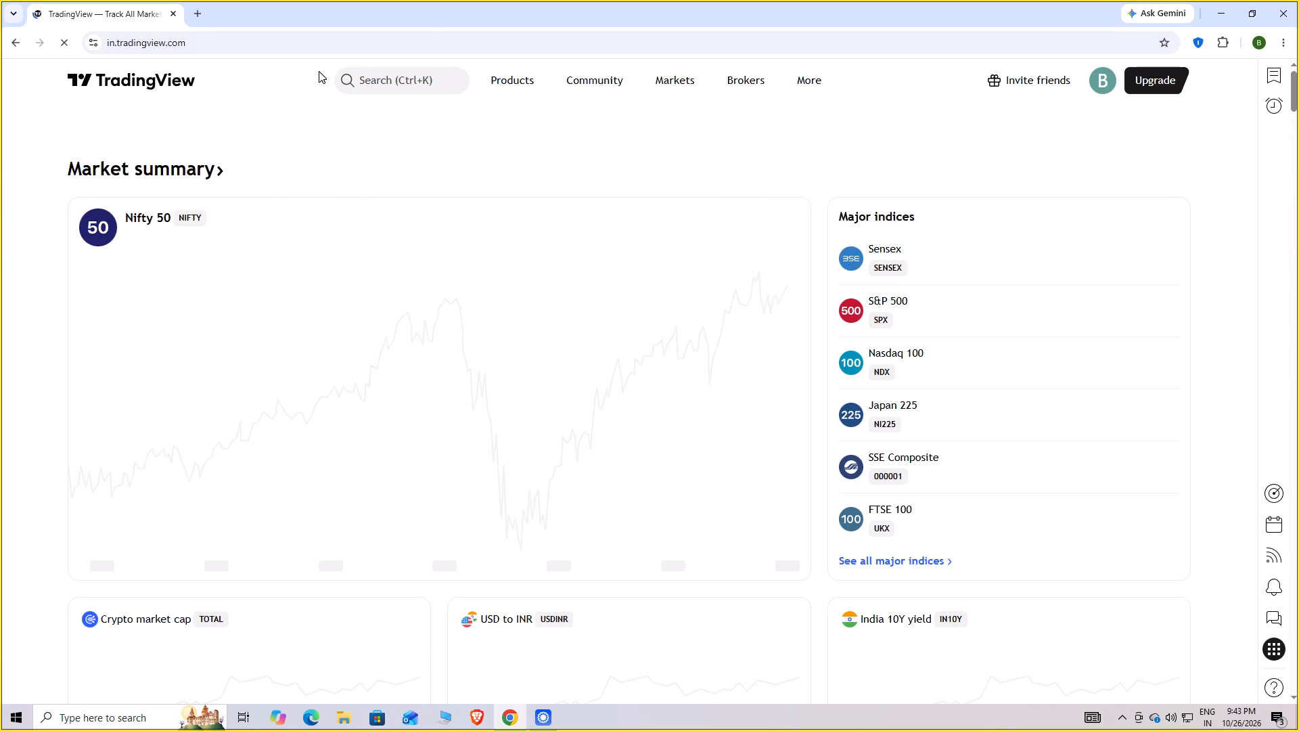
pyautogui.click(374, 75)
pyautogui.click(444, 79)
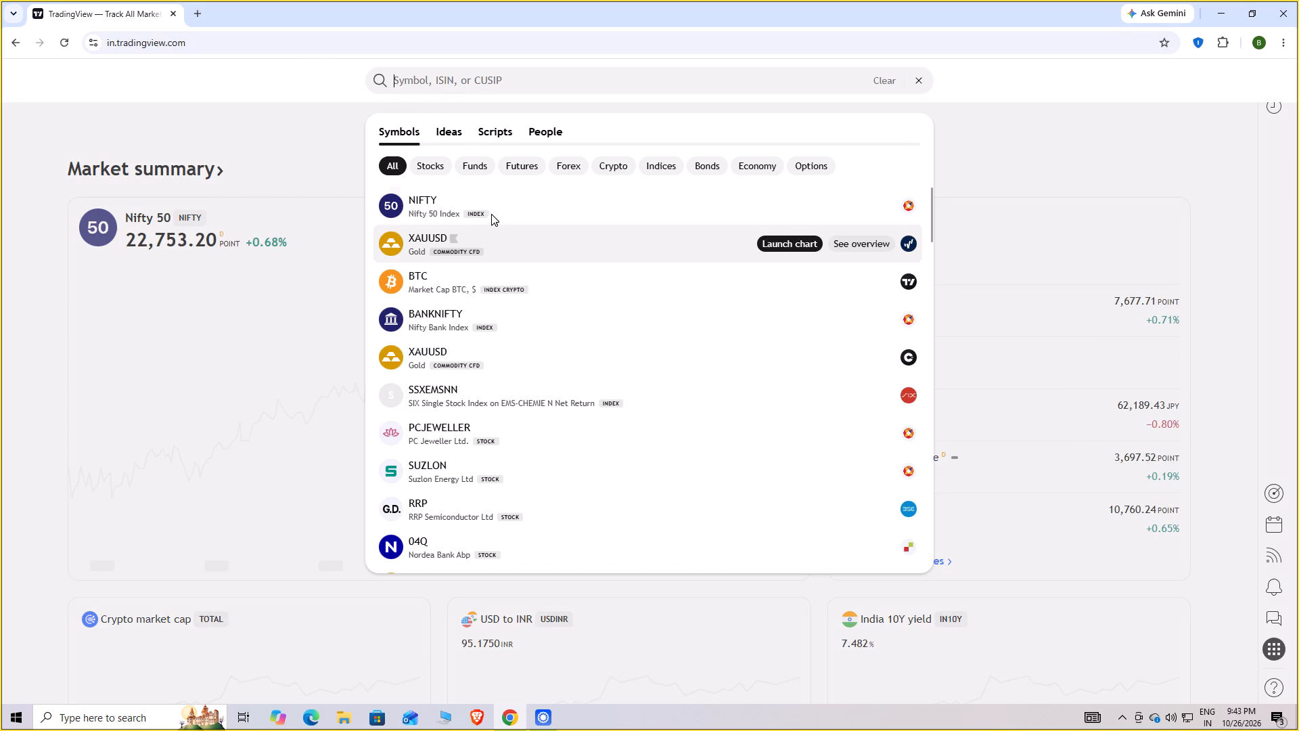
pyautogui.click(773, 204)
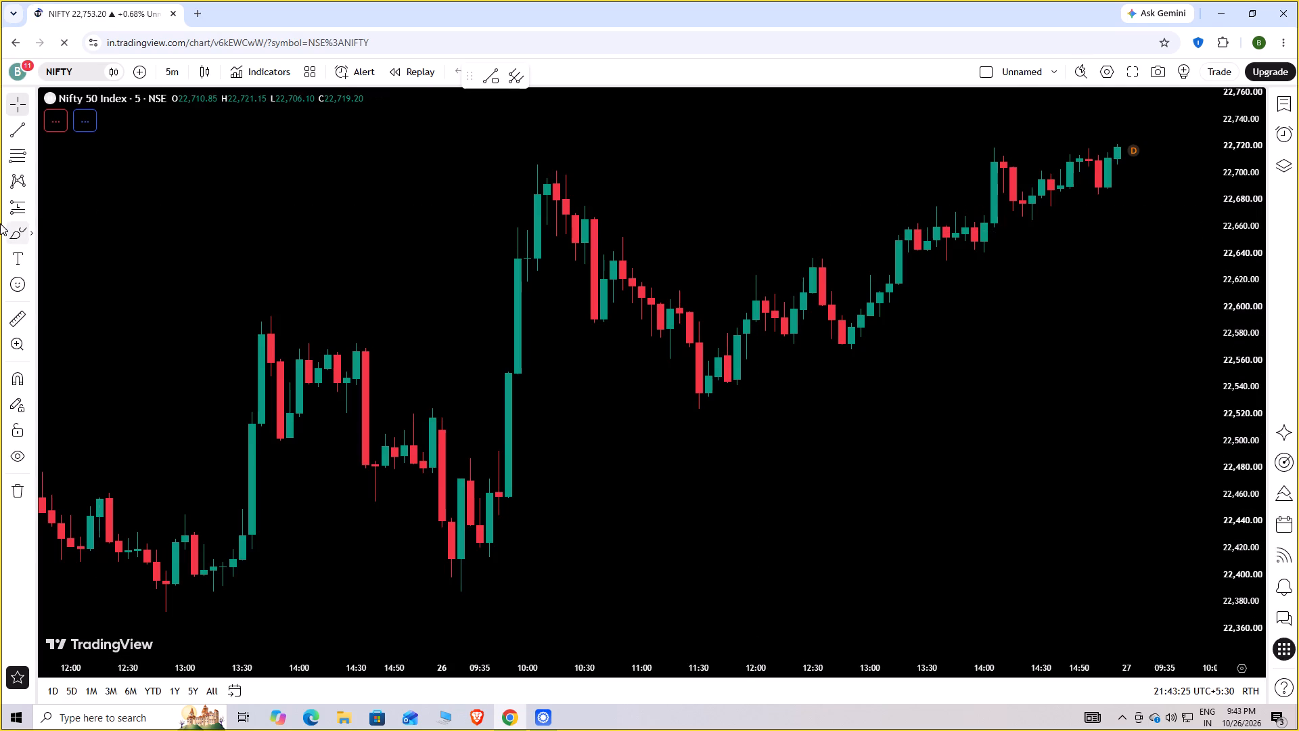
# Draw a rectangle around the latest candles, from 26 Oct 13:25 to 27 Oct 09:20, between about 22,721 and 22,630.
pyautogui.click(30, 231)
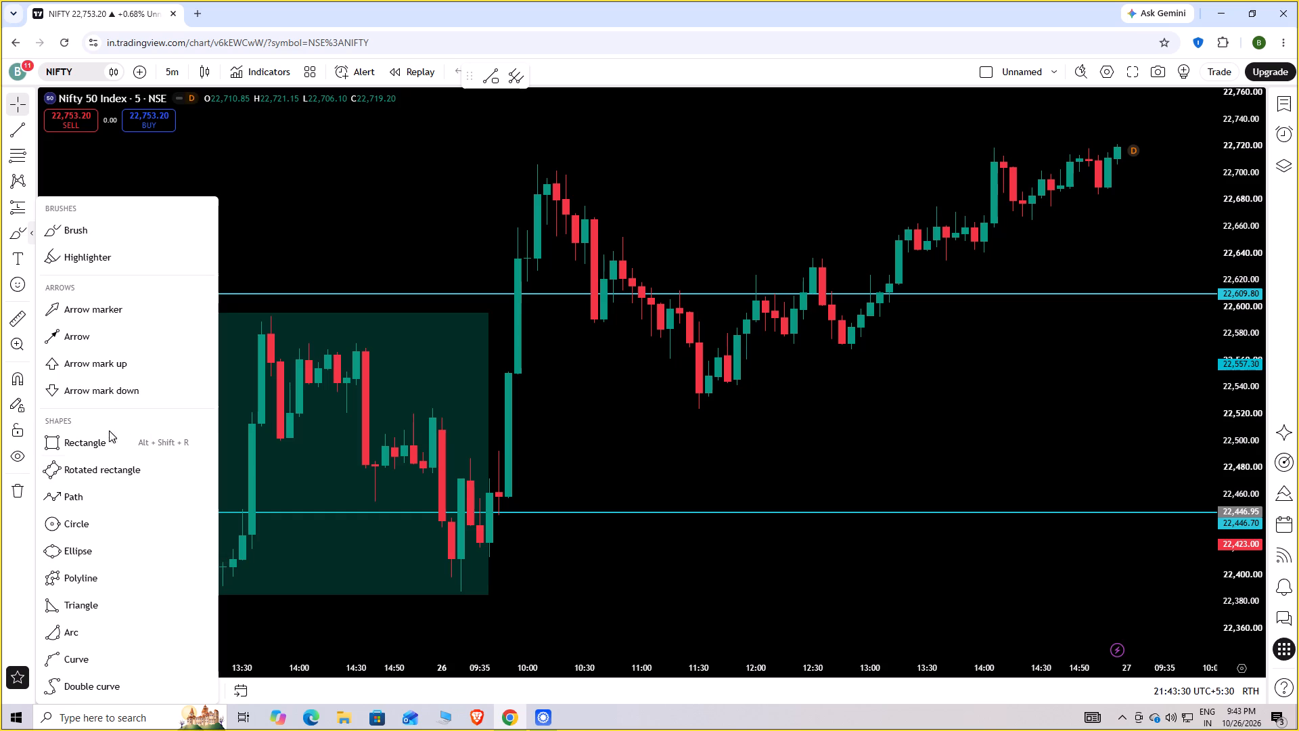
pyautogui.click(79, 435)
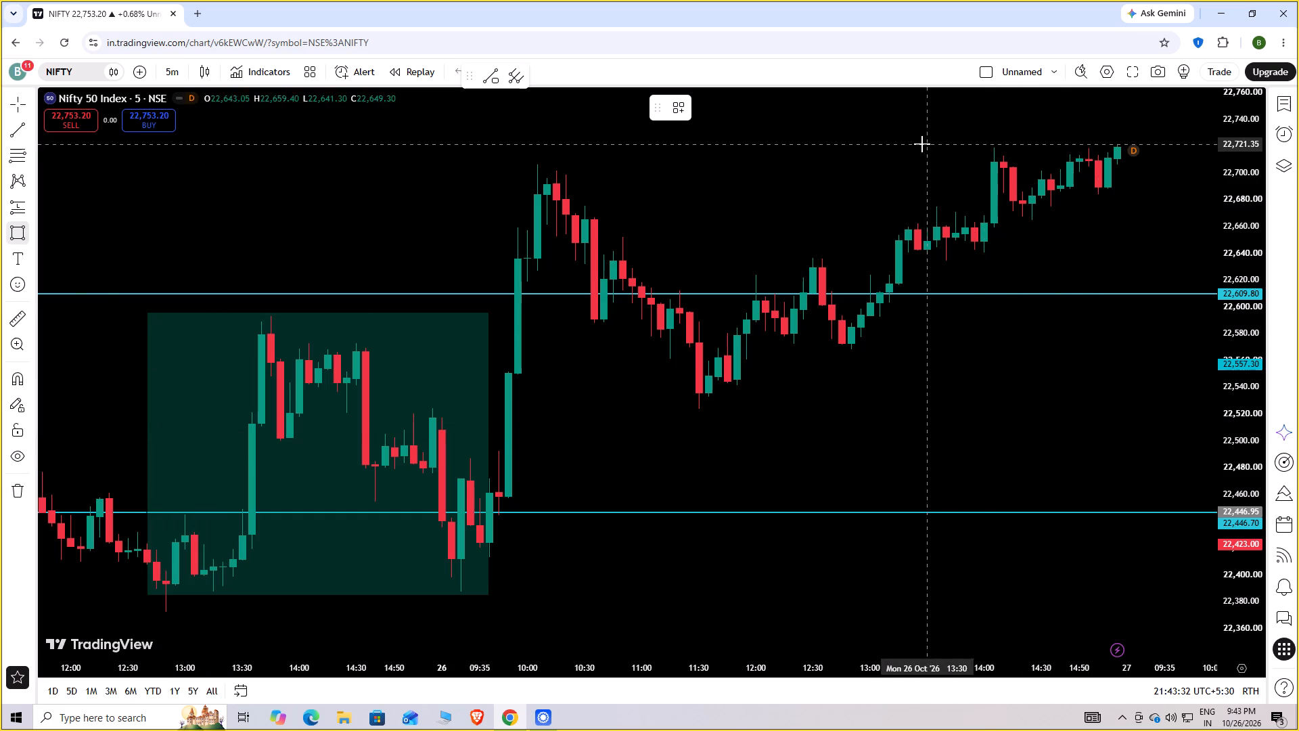
pyautogui.moveTo(922, 144); pyautogui.dragTo(1141, 325)
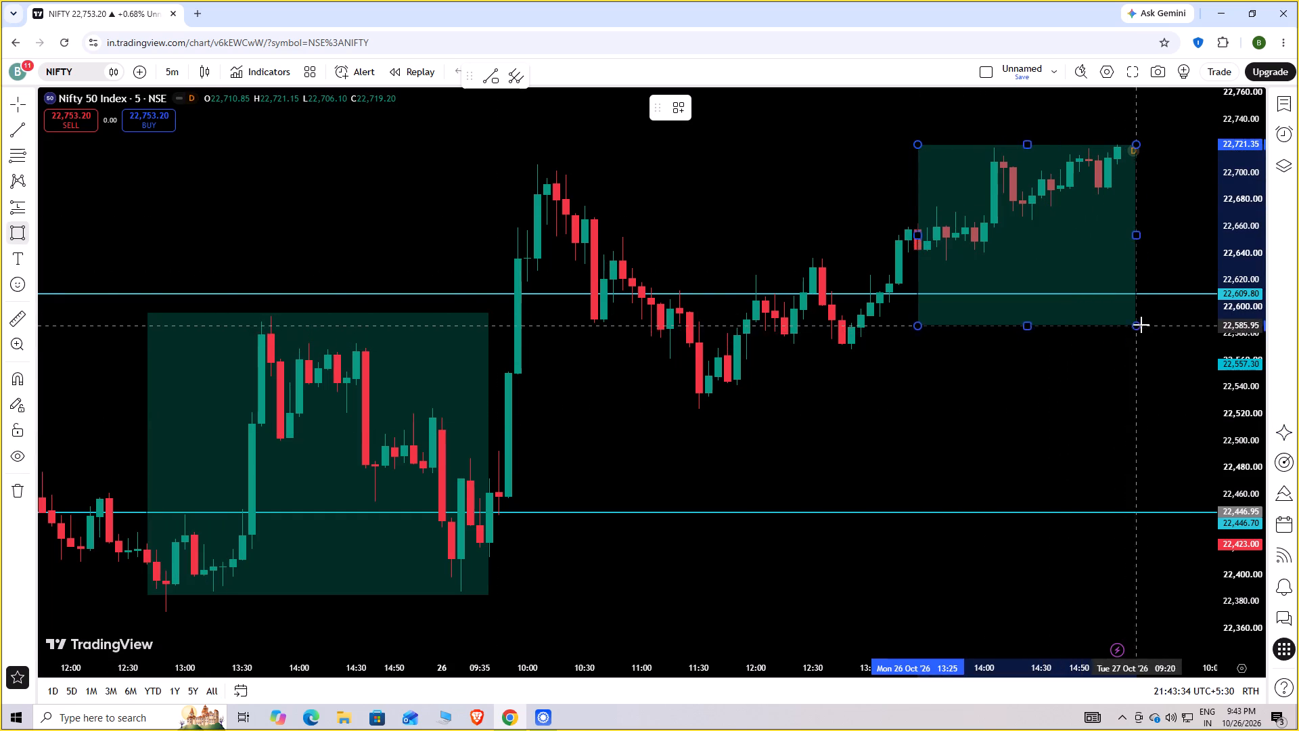
pyautogui.moveTo(1141, 325); pyautogui.dragTo(1150, 265)
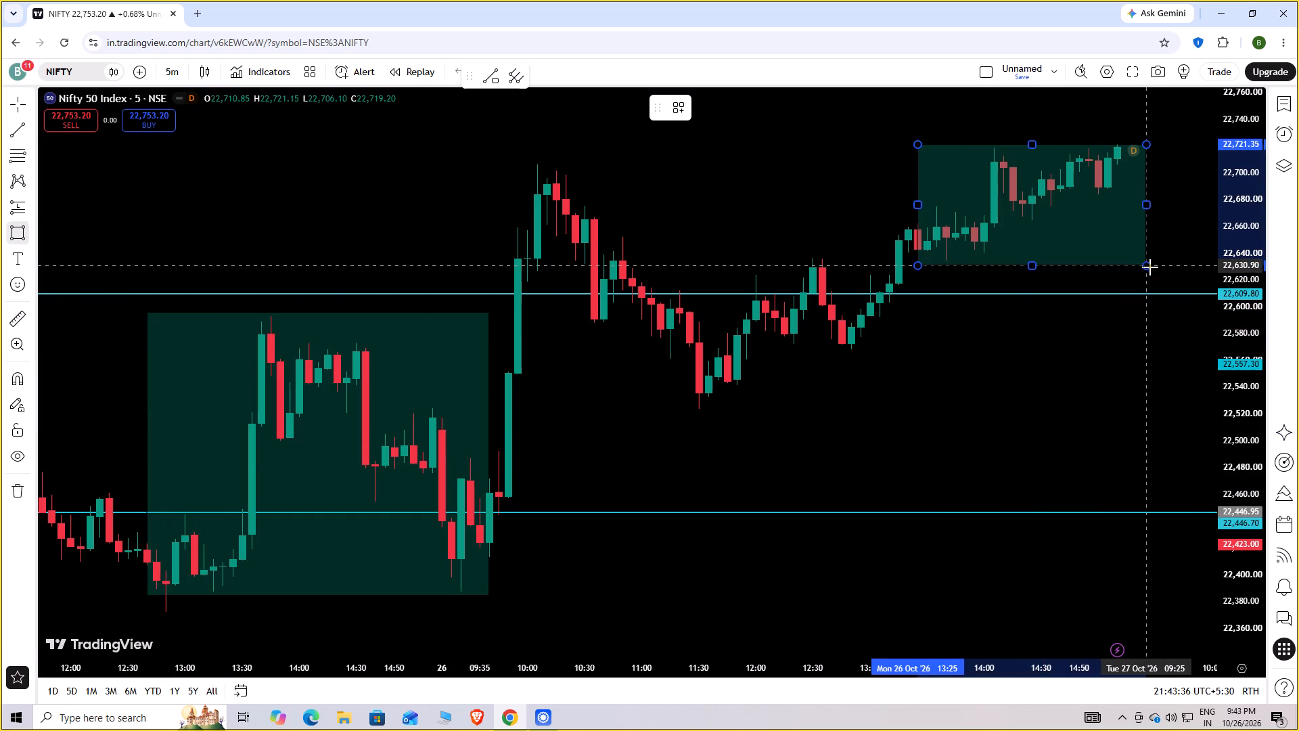
pyautogui.click(1134, 269)
pyautogui.click(1069, 363)
# Delete the horizontal line at 22,609.80 just below the new rectangle.
pyautogui.moveTo(1060, 384); pyautogui.dragTo(1042, 400)
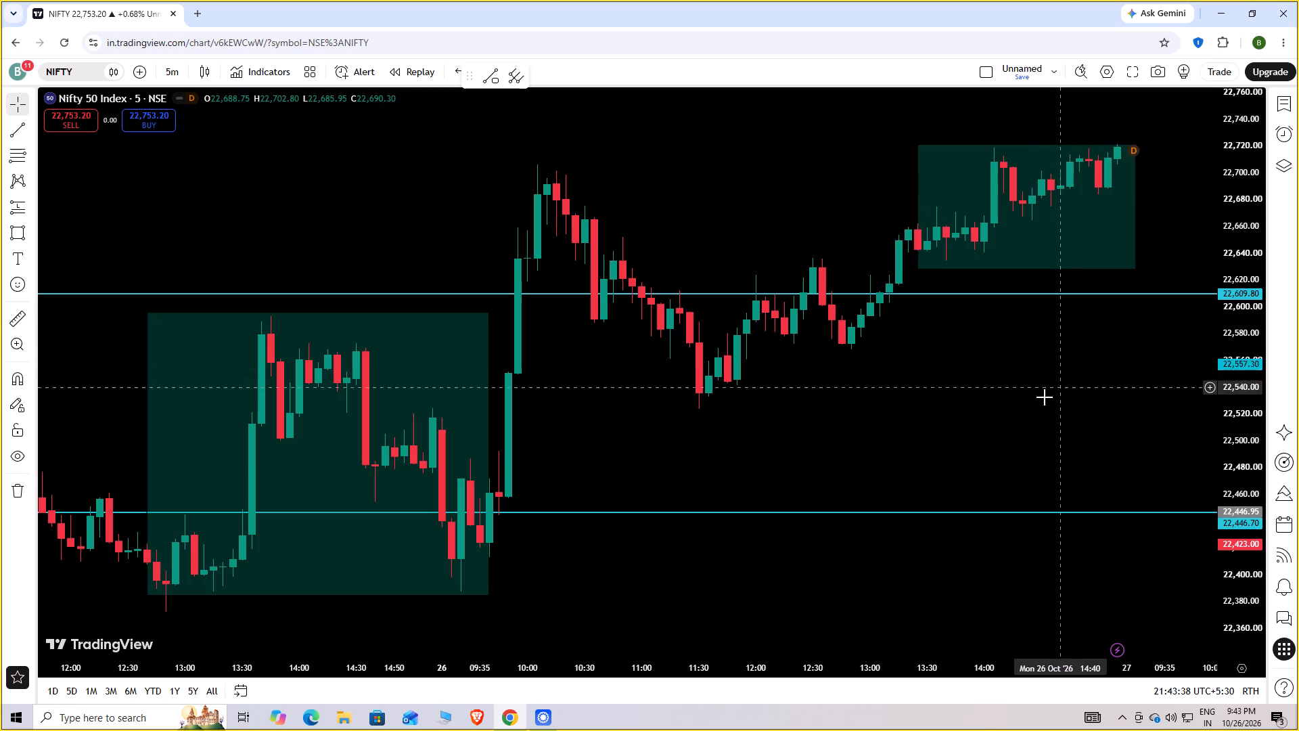
pyautogui.moveTo(1042, 400); pyautogui.dragTo(1021, 448)
pyautogui.click(1014, 354)
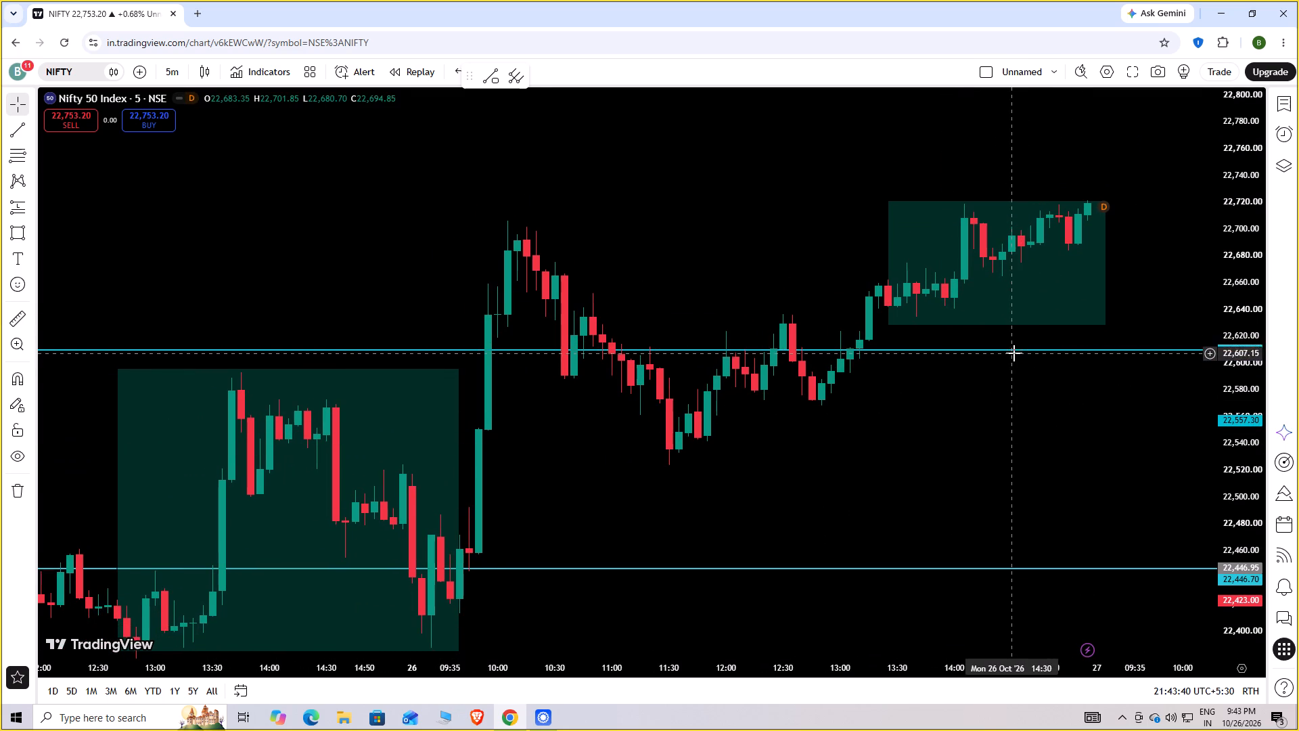
pyautogui.click(954, 354)
pyautogui.click(955, 351)
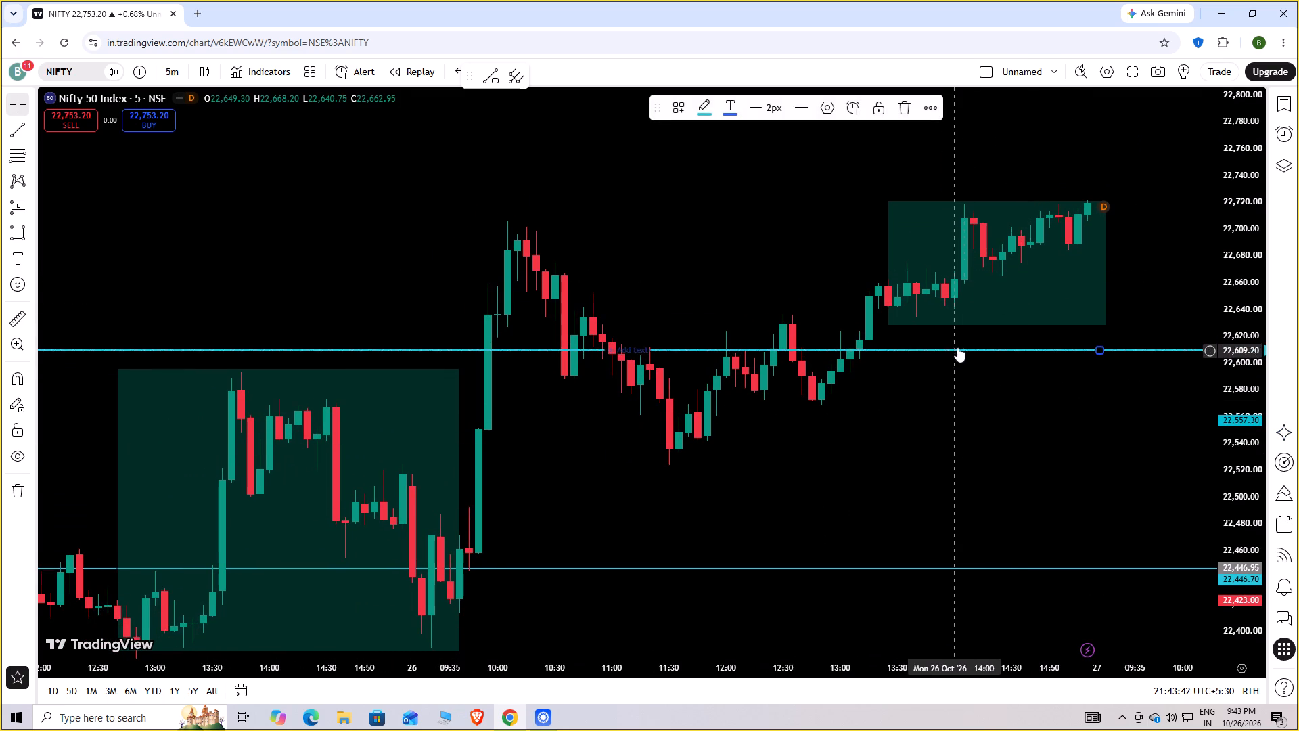
pyautogui.click(905, 109)
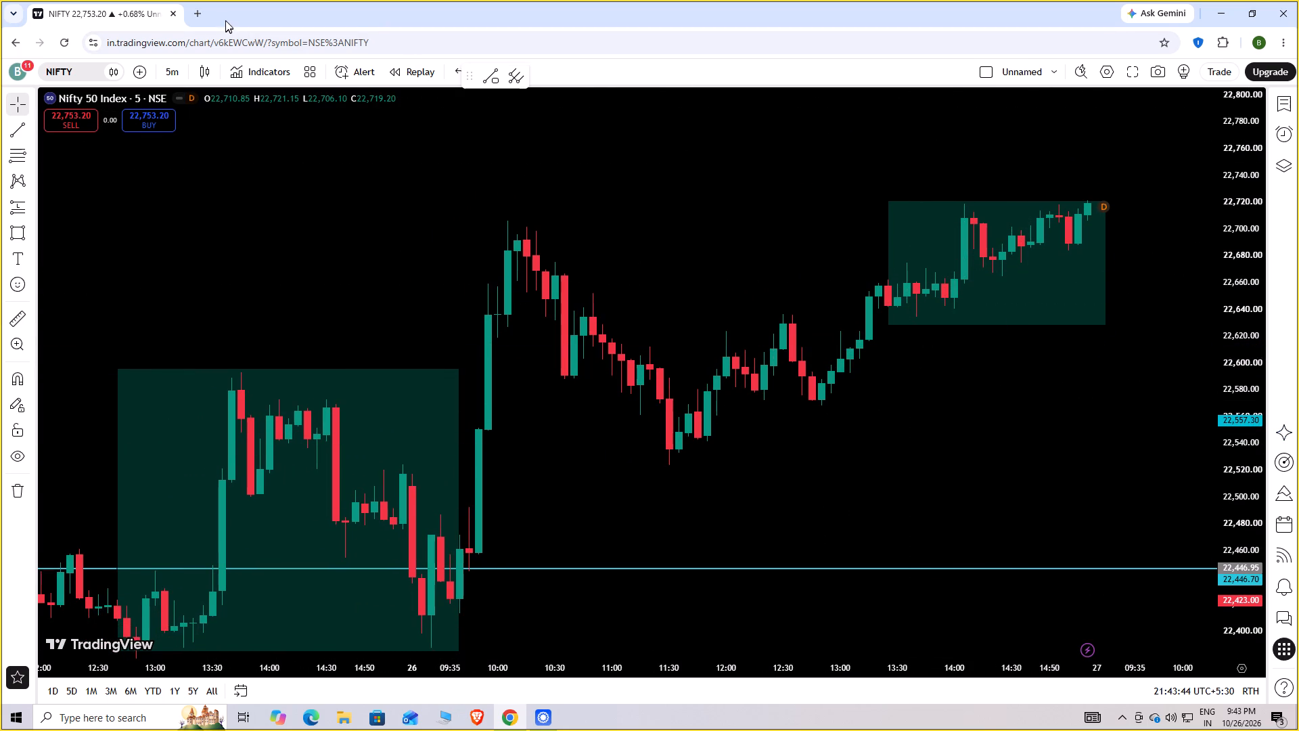
# Search for rupeezy in a new browser tab, open the Rupeezy website and browse its home page.
pyautogui.click(201, 12)
pyautogui.click(224, 35)
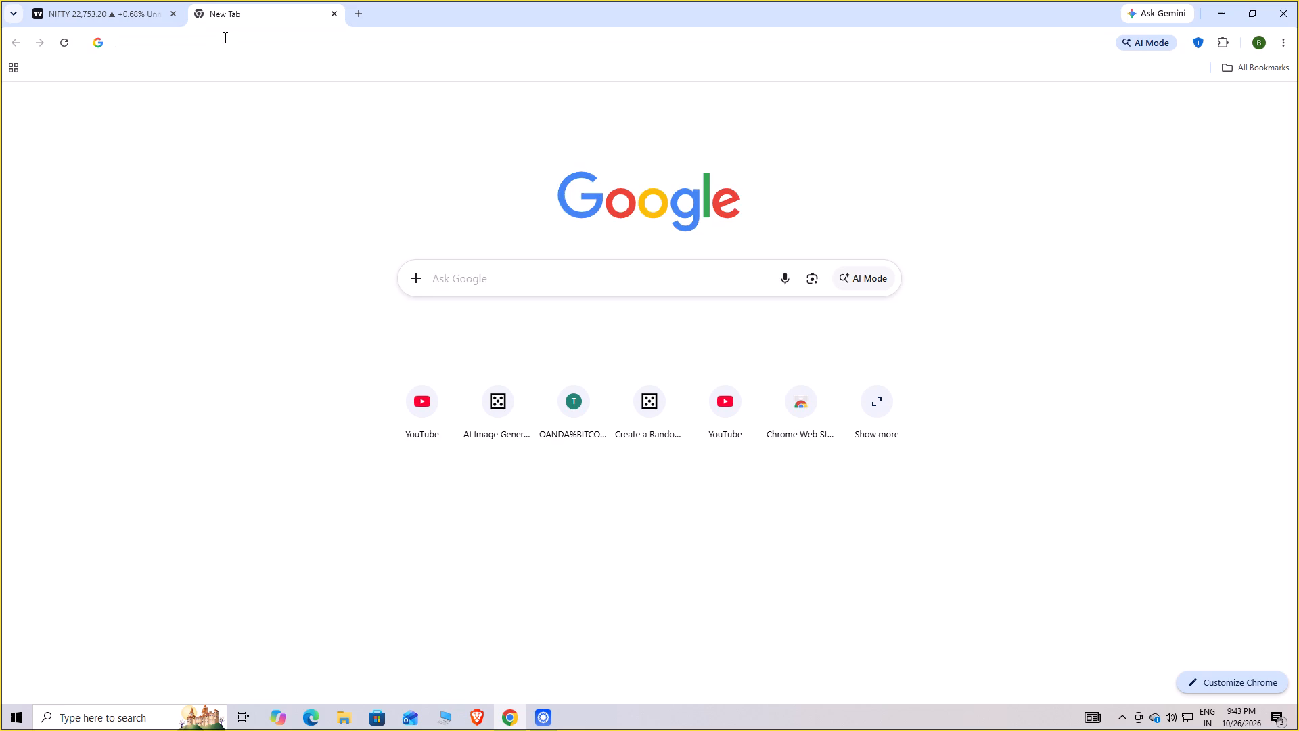
pyautogui.click(224, 37)
pyautogui.click(144, 97)
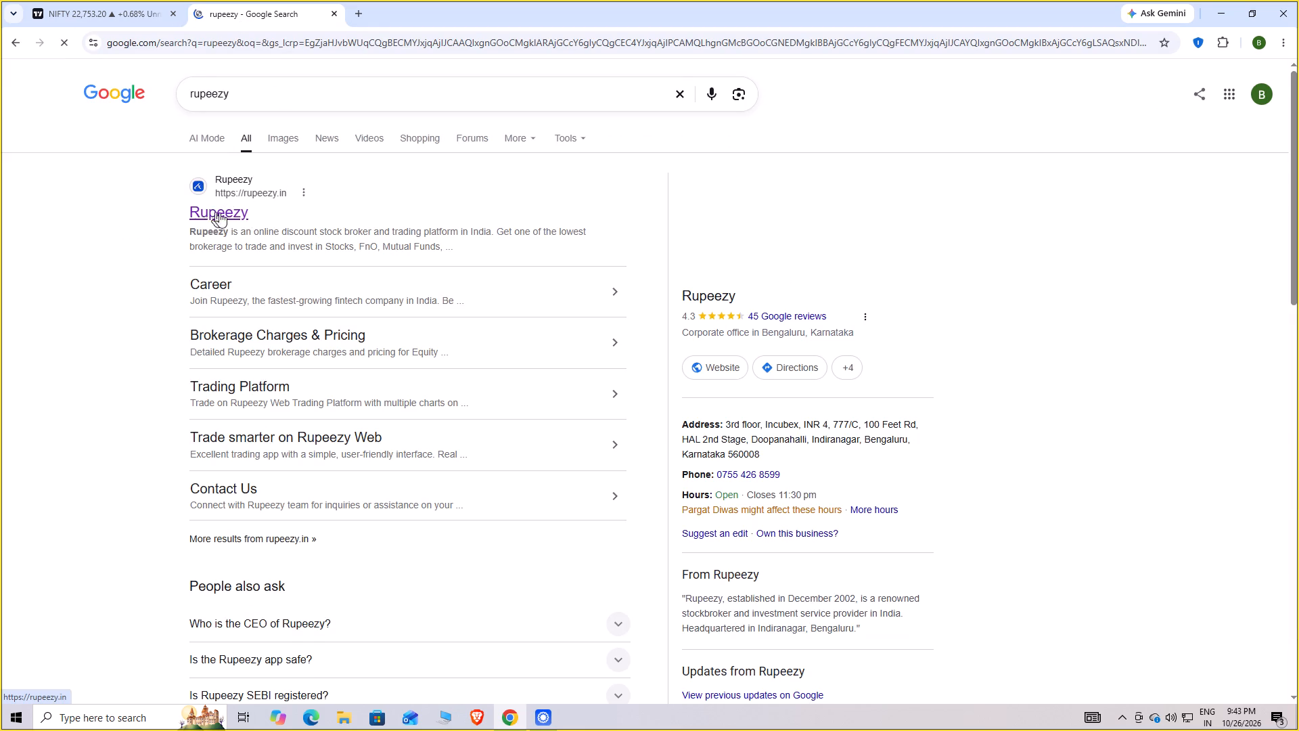
pyautogui.click(217, 213)
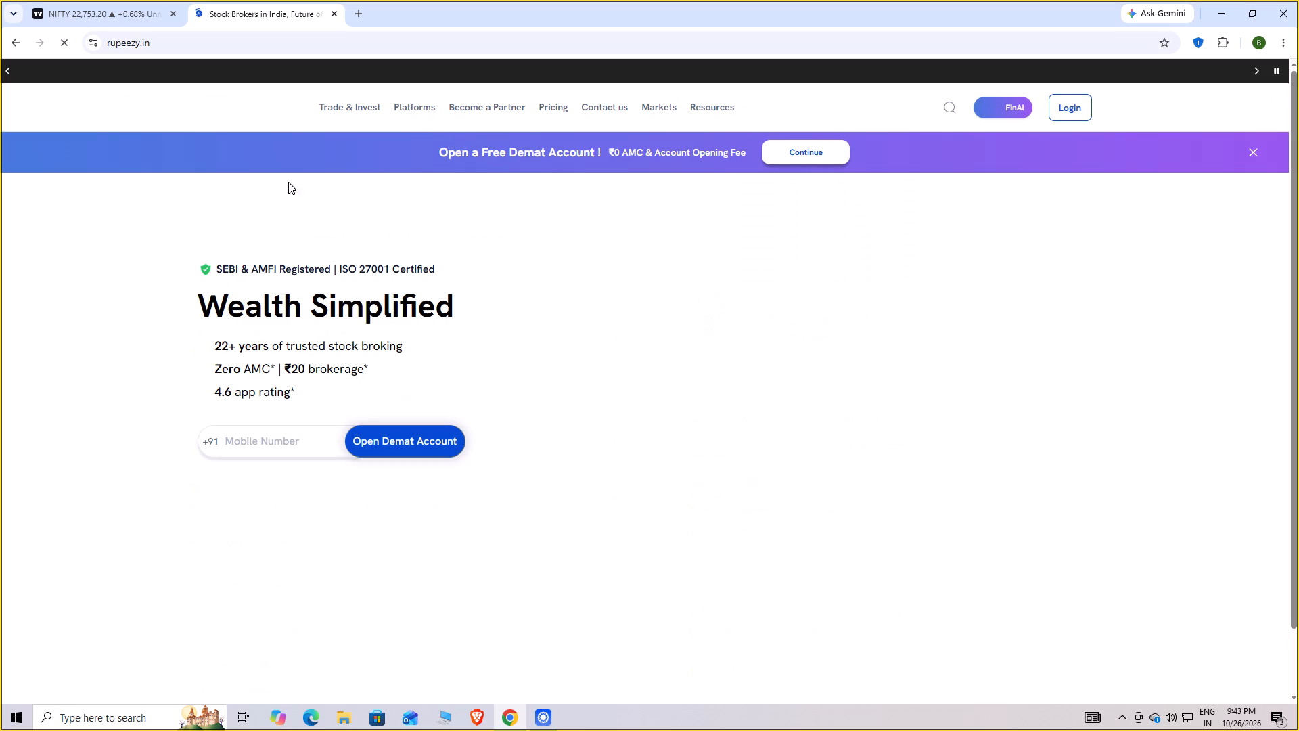
pyautogui.scroll(-2, 457, 407)
pyautogui.scroll(-4, 959, 389)
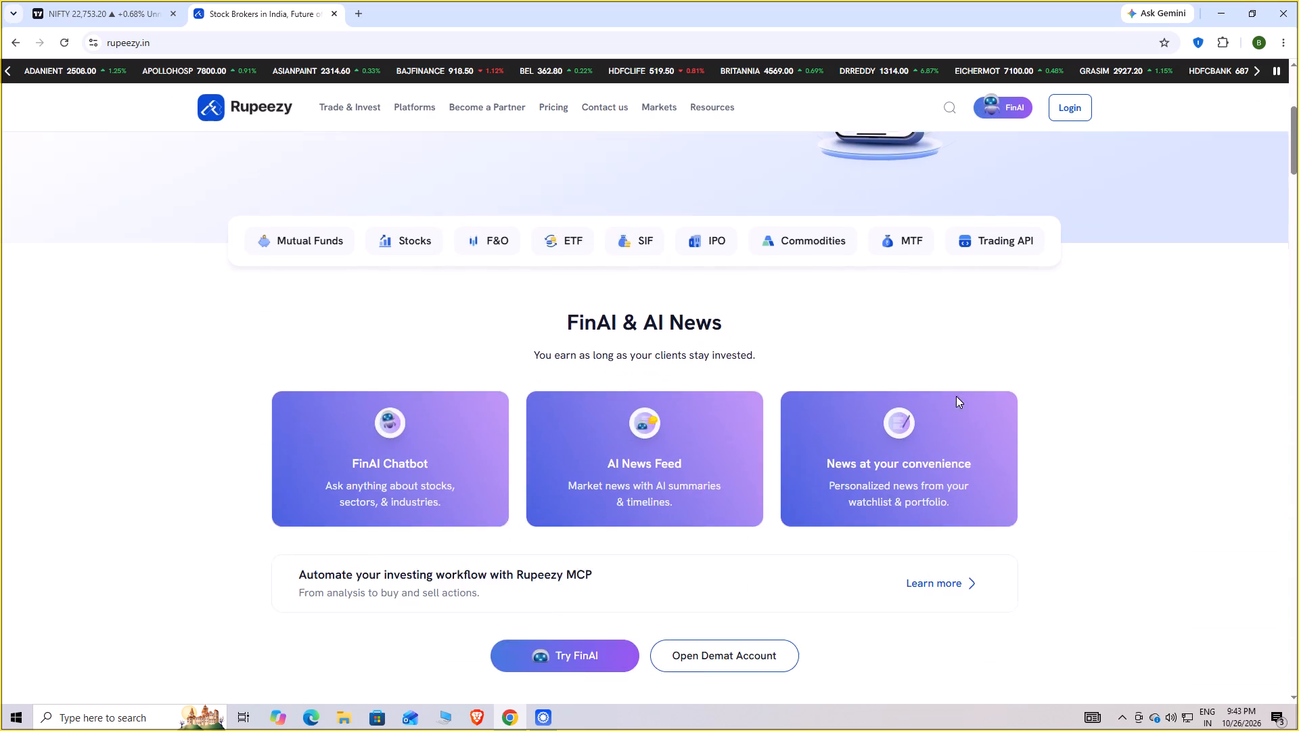
pyautogui.scroll(-2, 956, 396)
pyautogui.scroll(9, 953, 478)
pyautogui.scroll(-1, 951, 480)
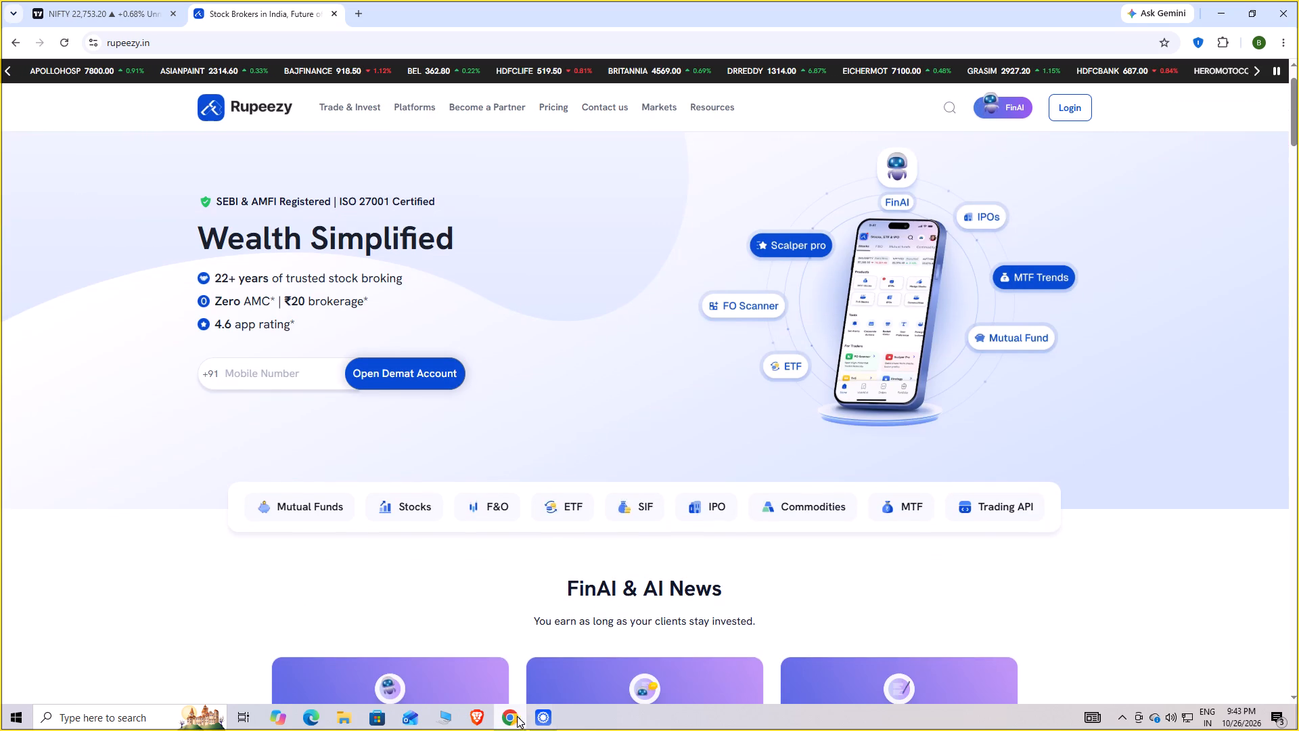
# Stop the Recordly screen recording and bring it into the Recordly Editor.
pyautogui.click(543, 711)
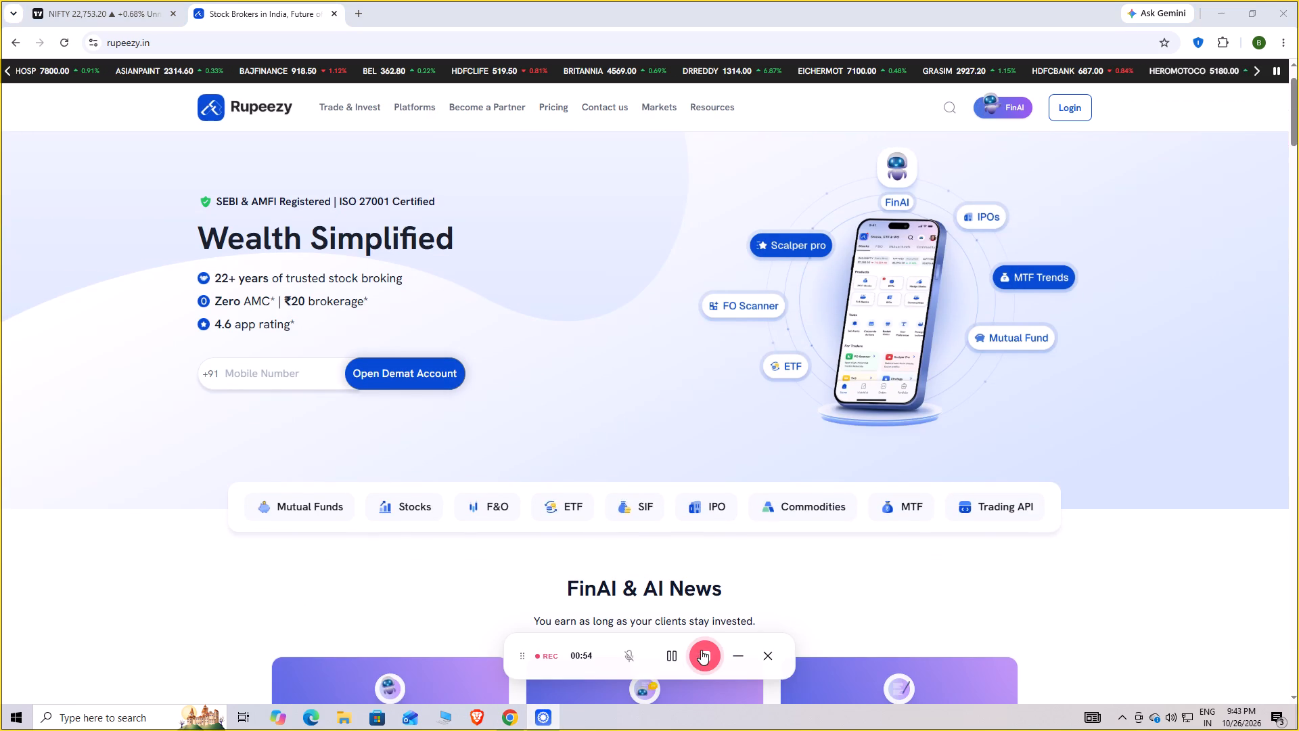
pyautogui.click(702, 652)
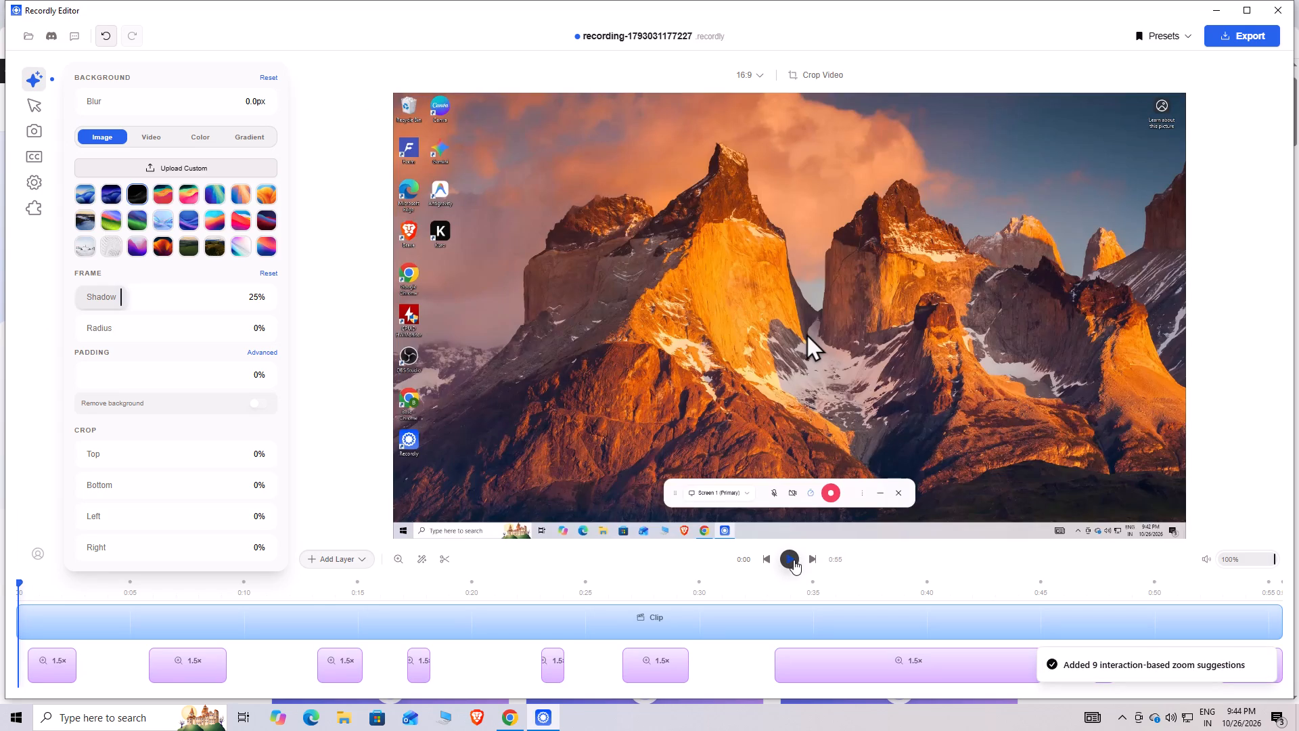
# Play back the new recording in the editor to review it.
pyautogui.click(794, 560)
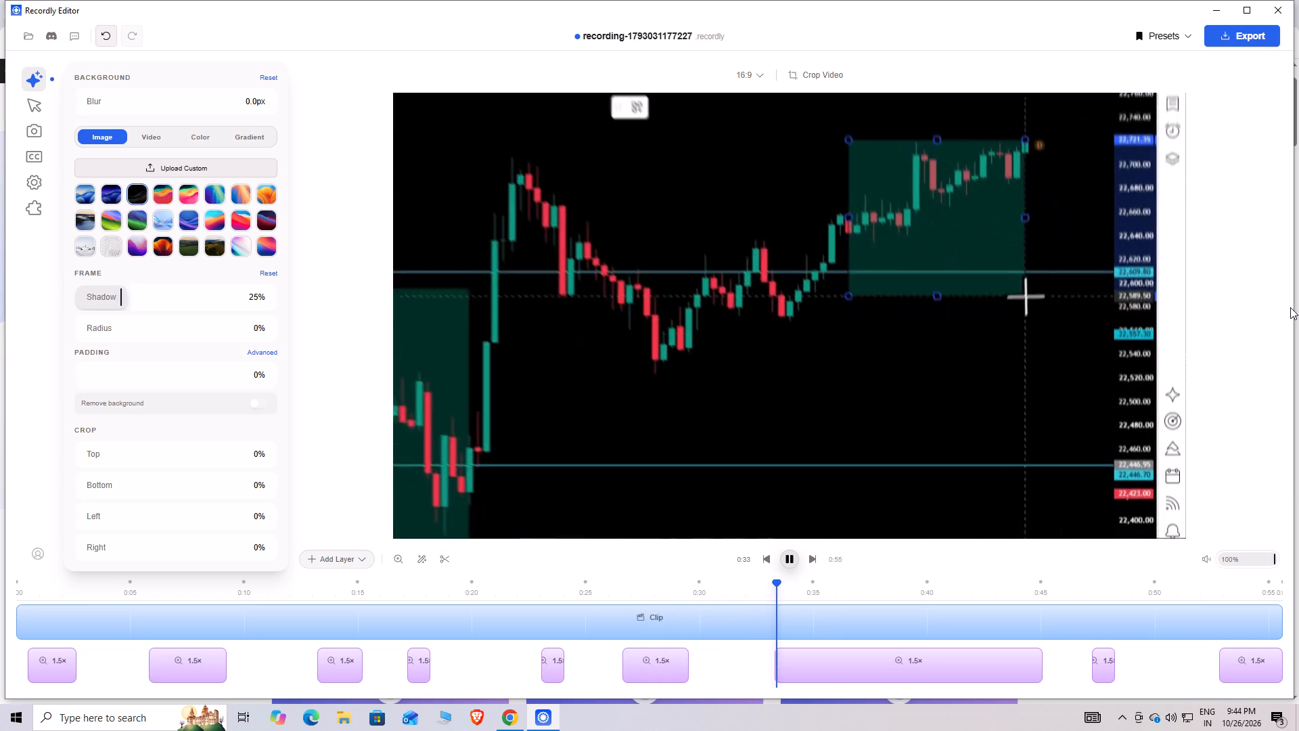
pyautogui.scroll(-4, 876, 622)
pyautogui.scroll(5, 862, 663)
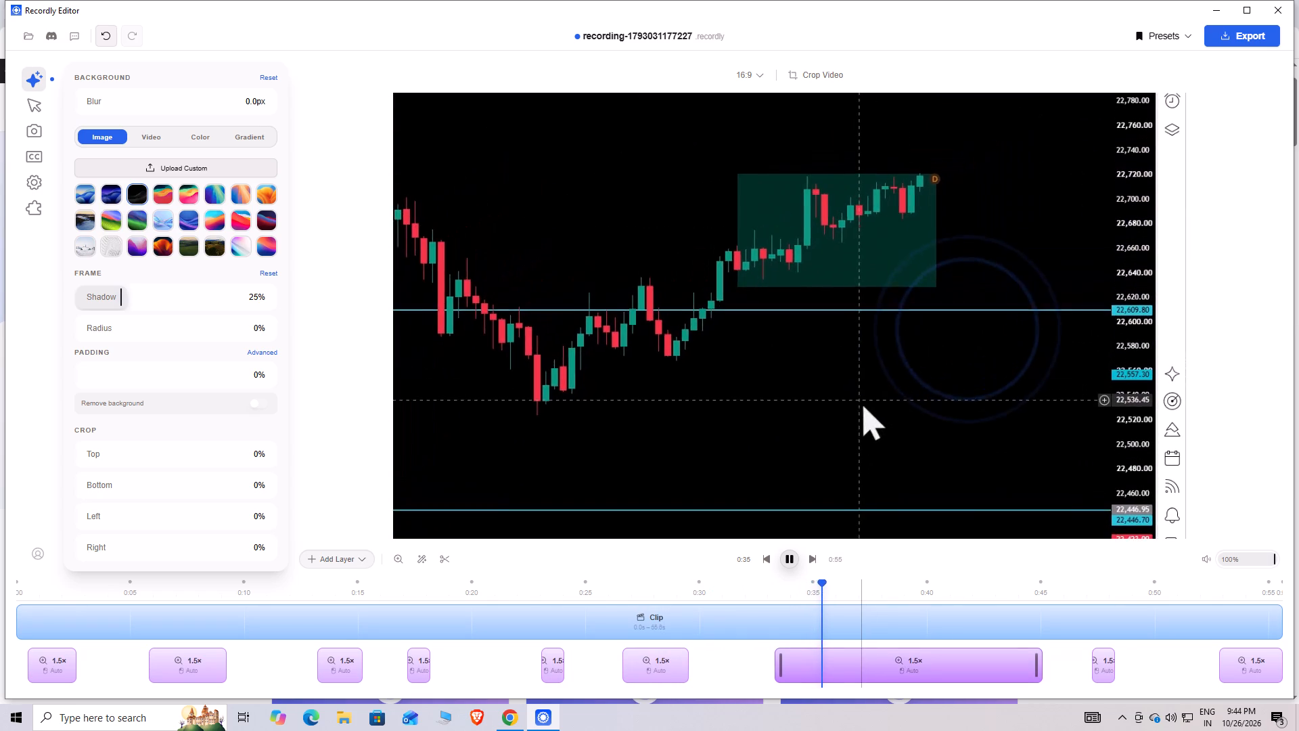
pyautogui.scroll(2, 861, 646)
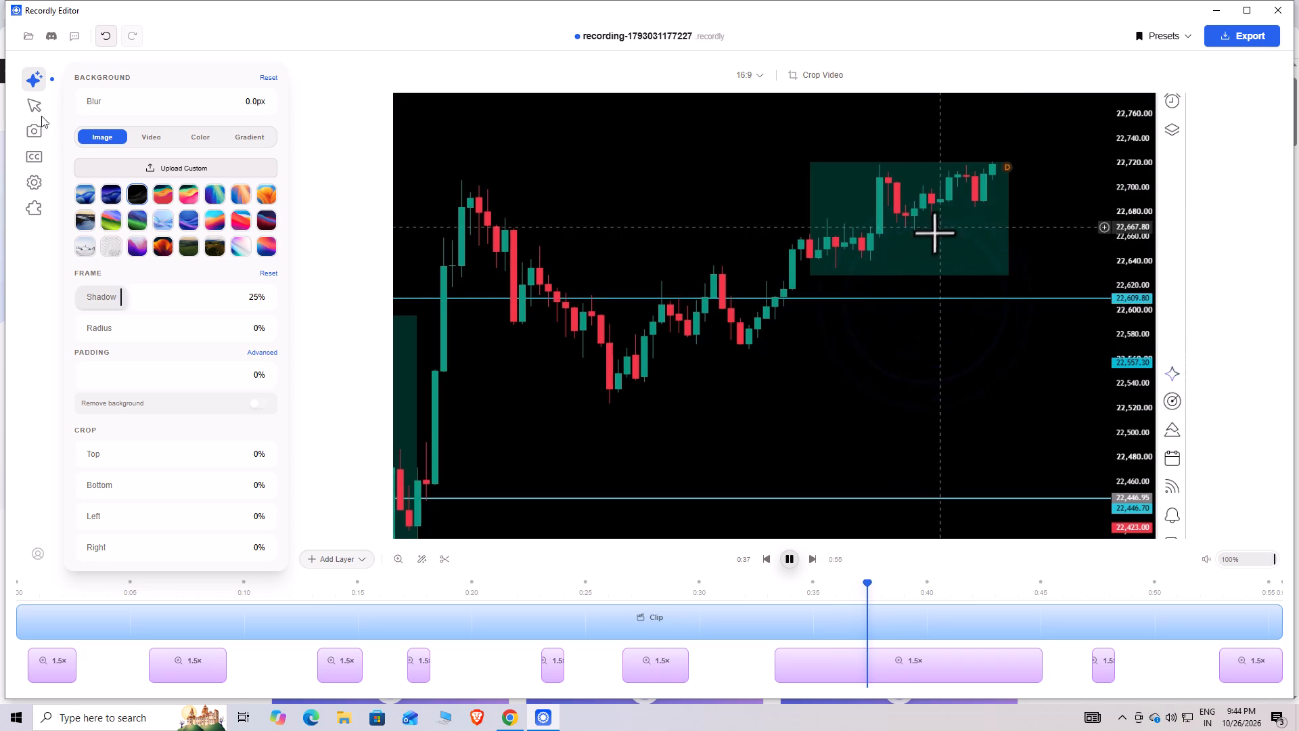
# Change the recording's cursor style to the solid black arrowhead and its click effect to concentric double rings.
pyautogui.click(40, 112)
pyautogui.click(156, 171)
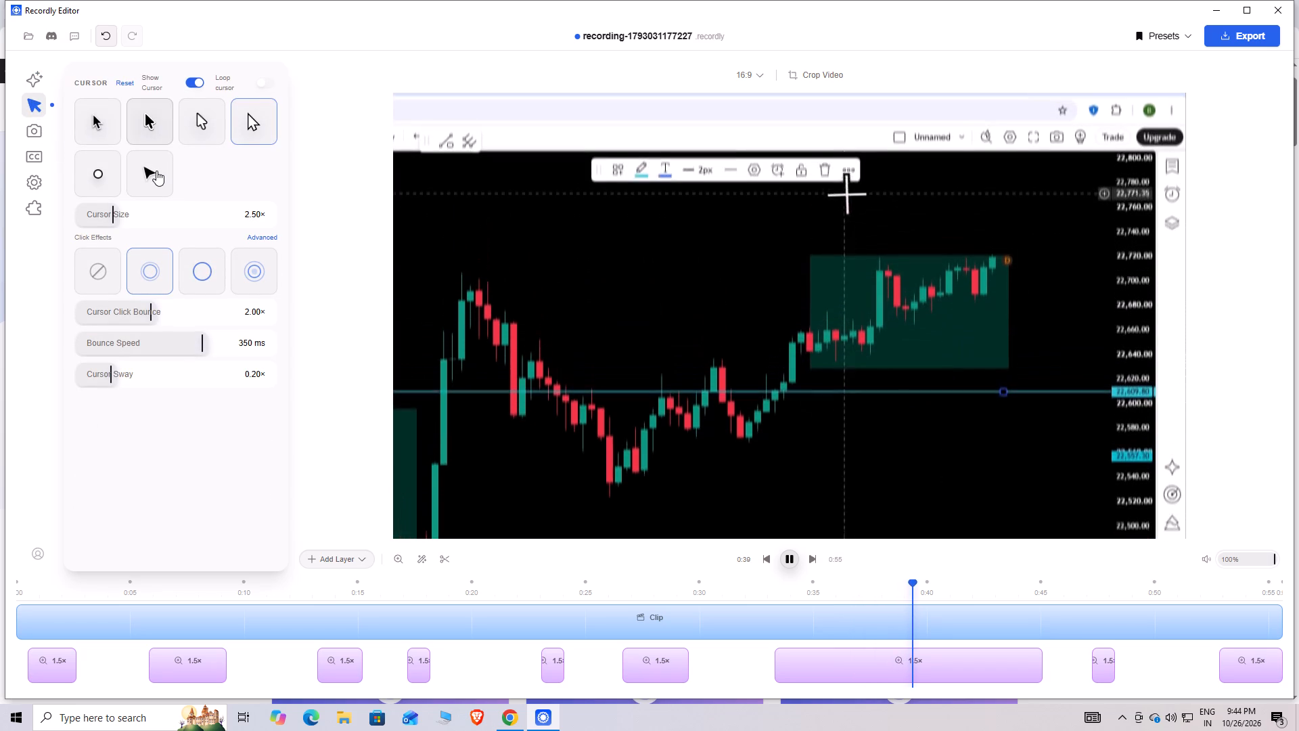
pyautogui.click(247, 273)
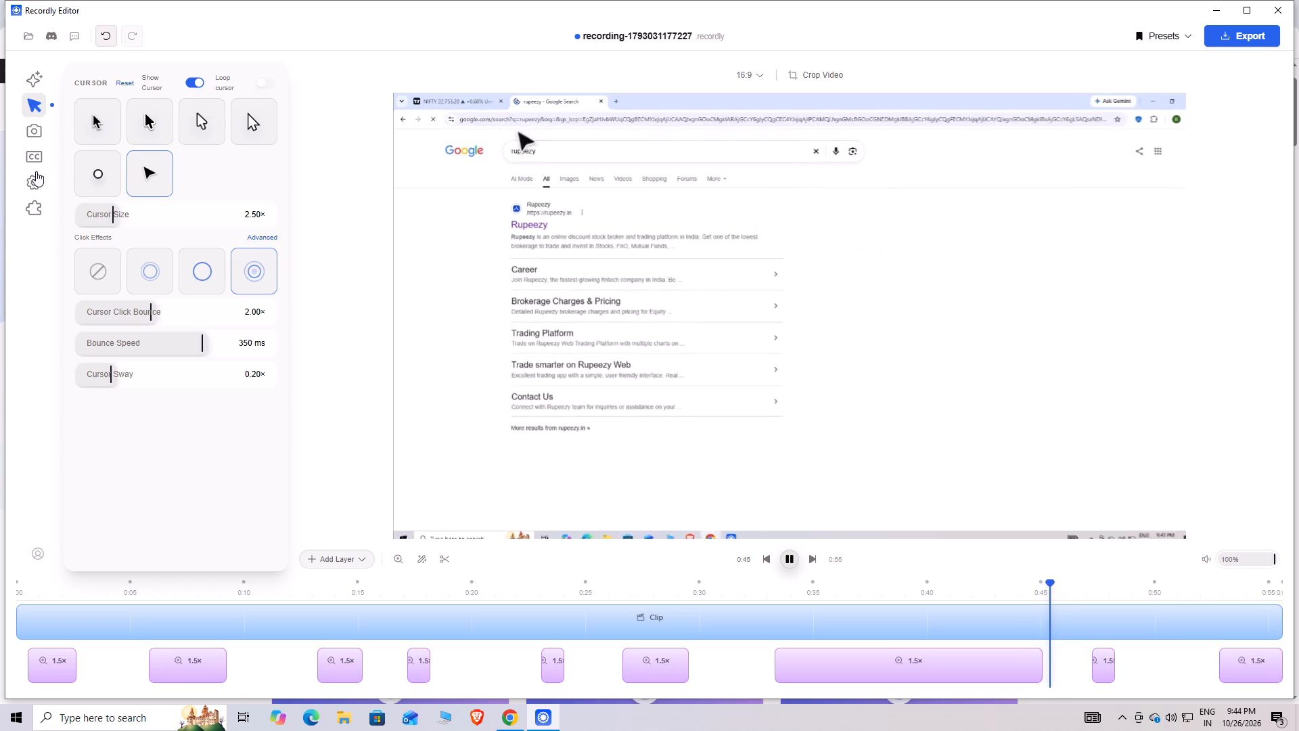
# View the editor's Extensions section.
pyautogui.click(32, 206)
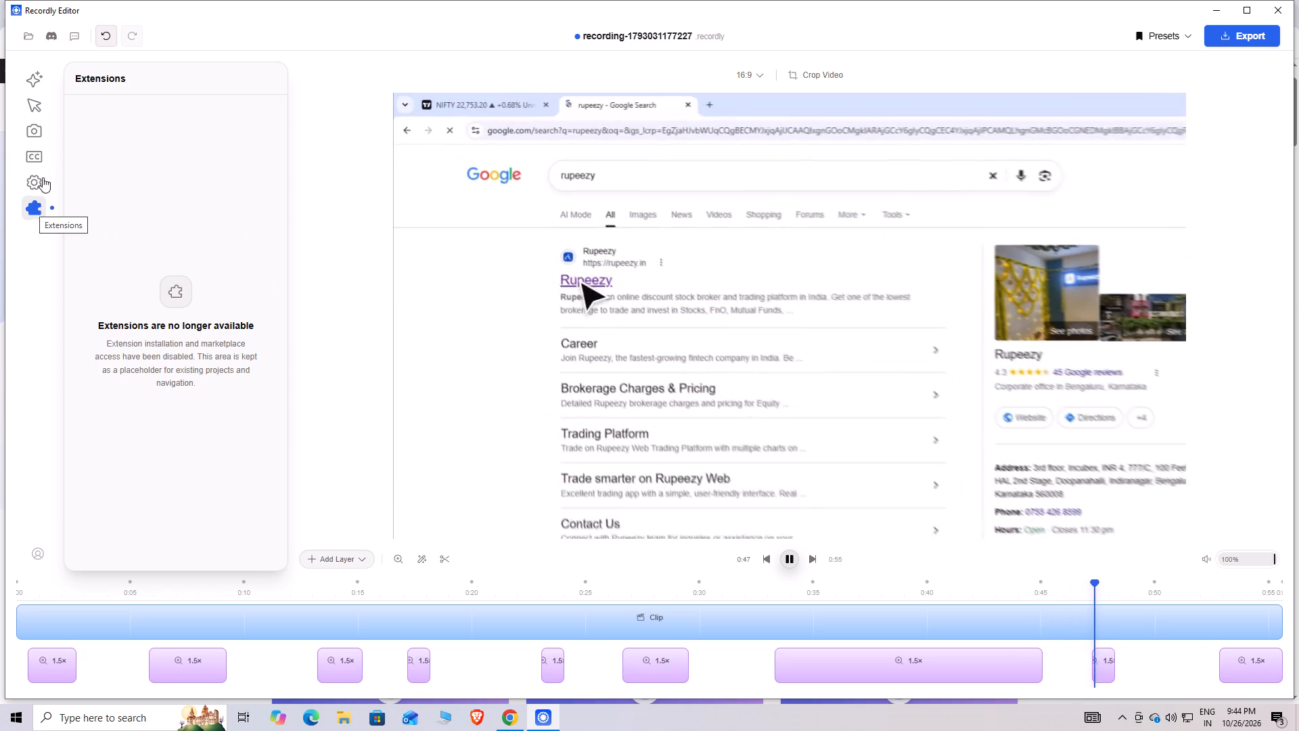
# Return to the editor's background, frame, padding and crop settings to view them.
pyautogui.click(26, 82)
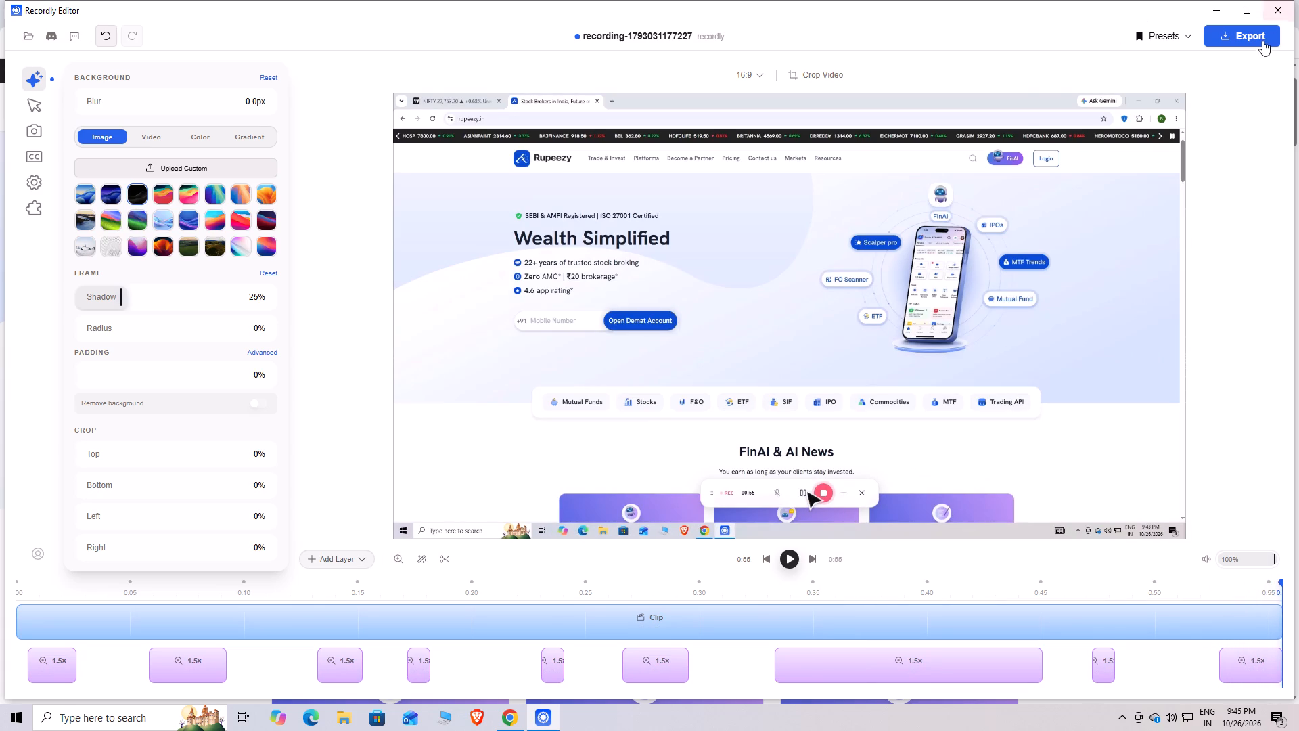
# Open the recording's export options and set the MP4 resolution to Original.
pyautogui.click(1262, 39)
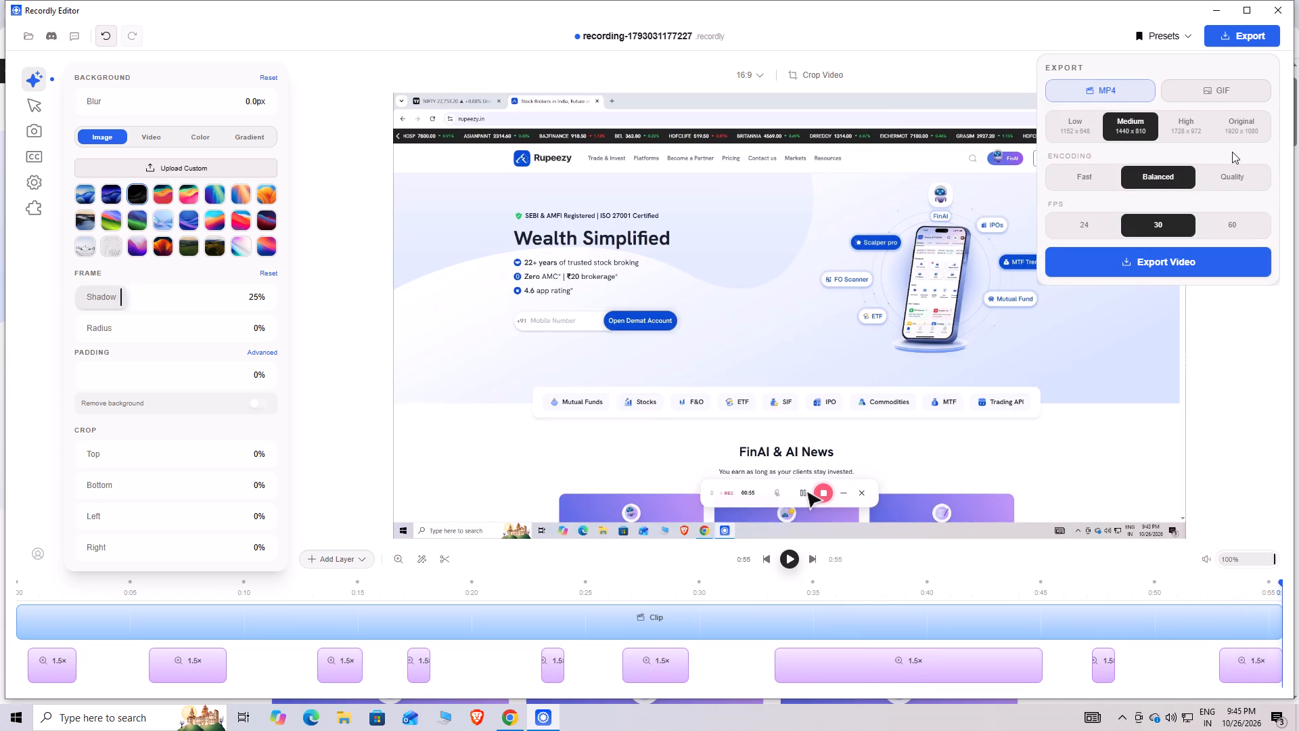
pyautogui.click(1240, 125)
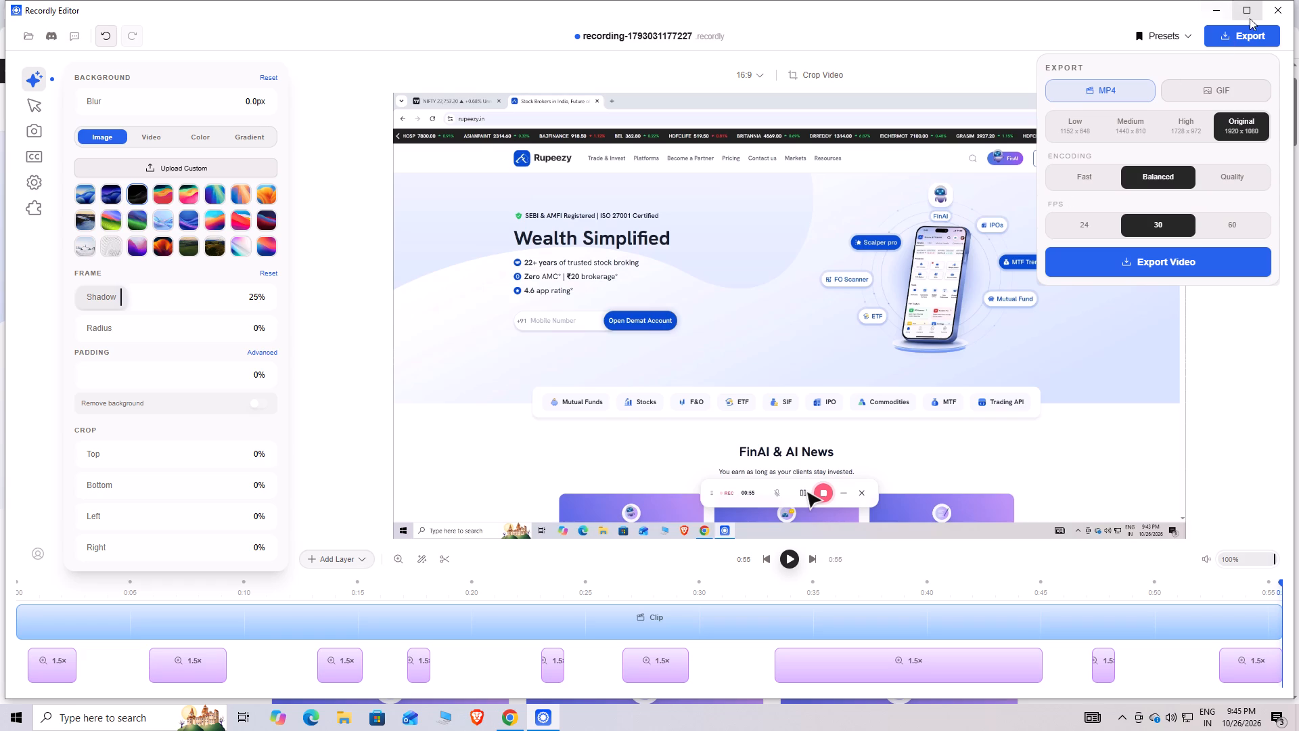
# Close the Recordly Editor and discard the recording project's unsaved changes.
pyautogui.click(1287, 8)
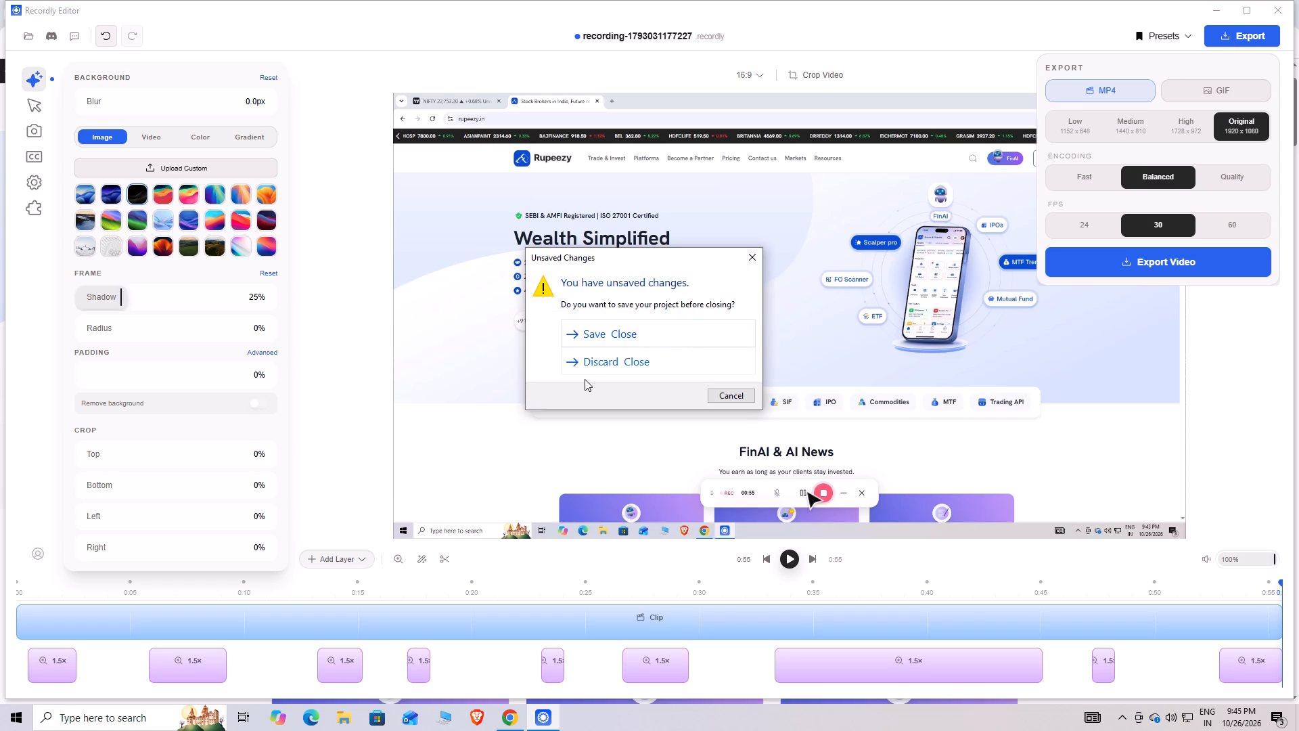
pyautogui.click(606, 355)
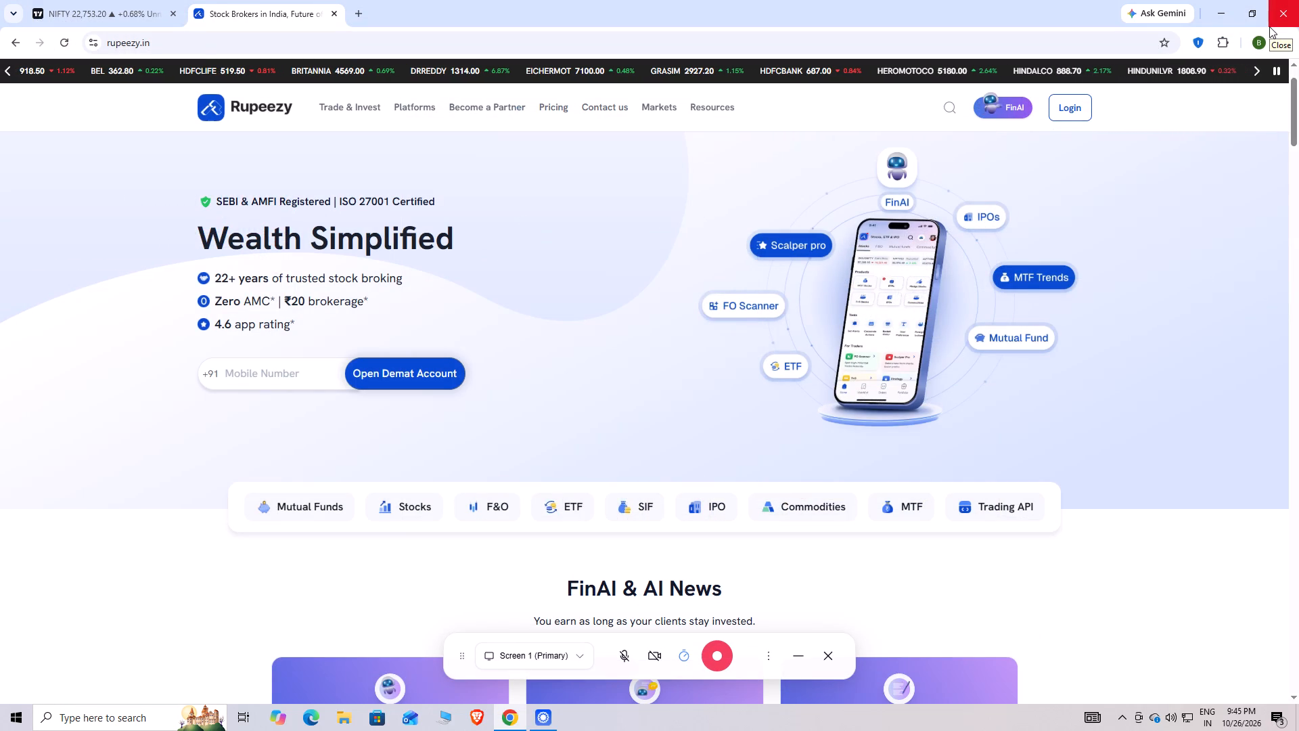
# Close the browser tab with the TradingView NIFTY chart, keeping the Rupeezy site open.
pyautogui.click(167, 16)
pyautogui.click(171, 14)
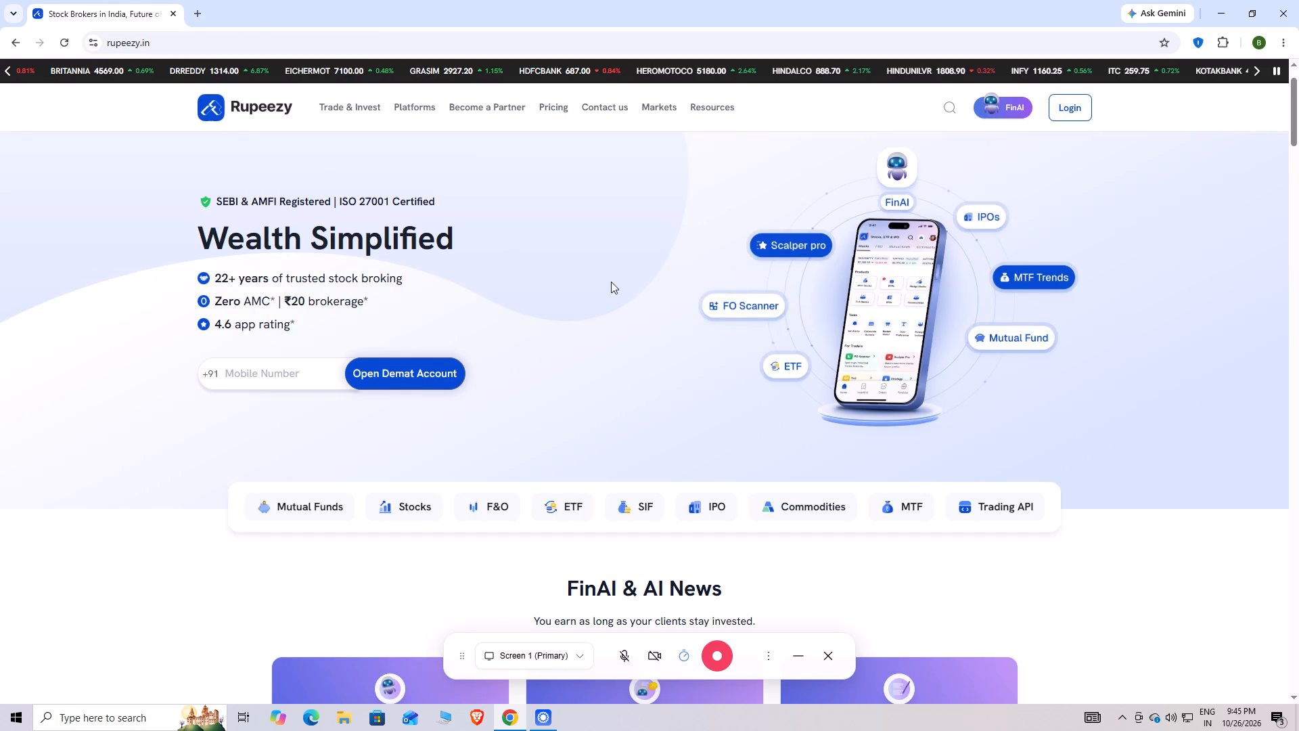
# Open the login page from the Rupeezy website's home page.
pyautogui.scroll(5, 666, 376)
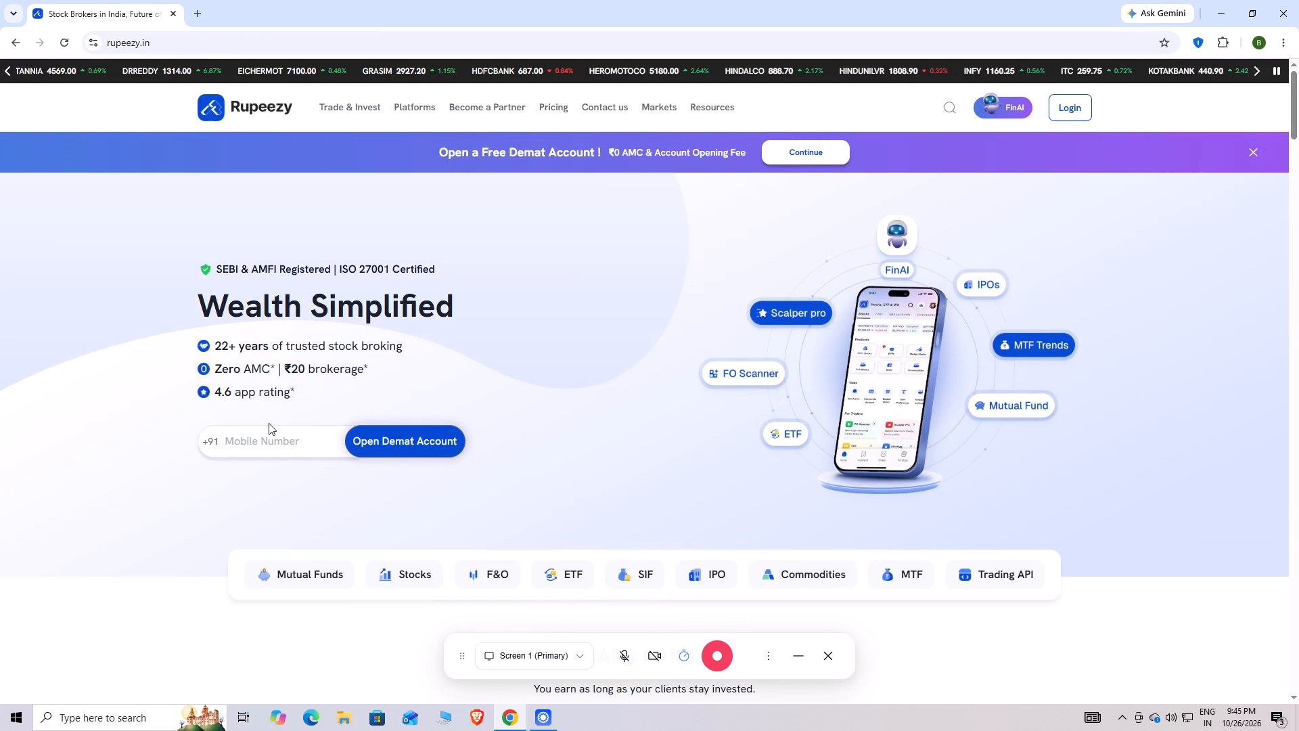
pyautogui.click(1062, 109)
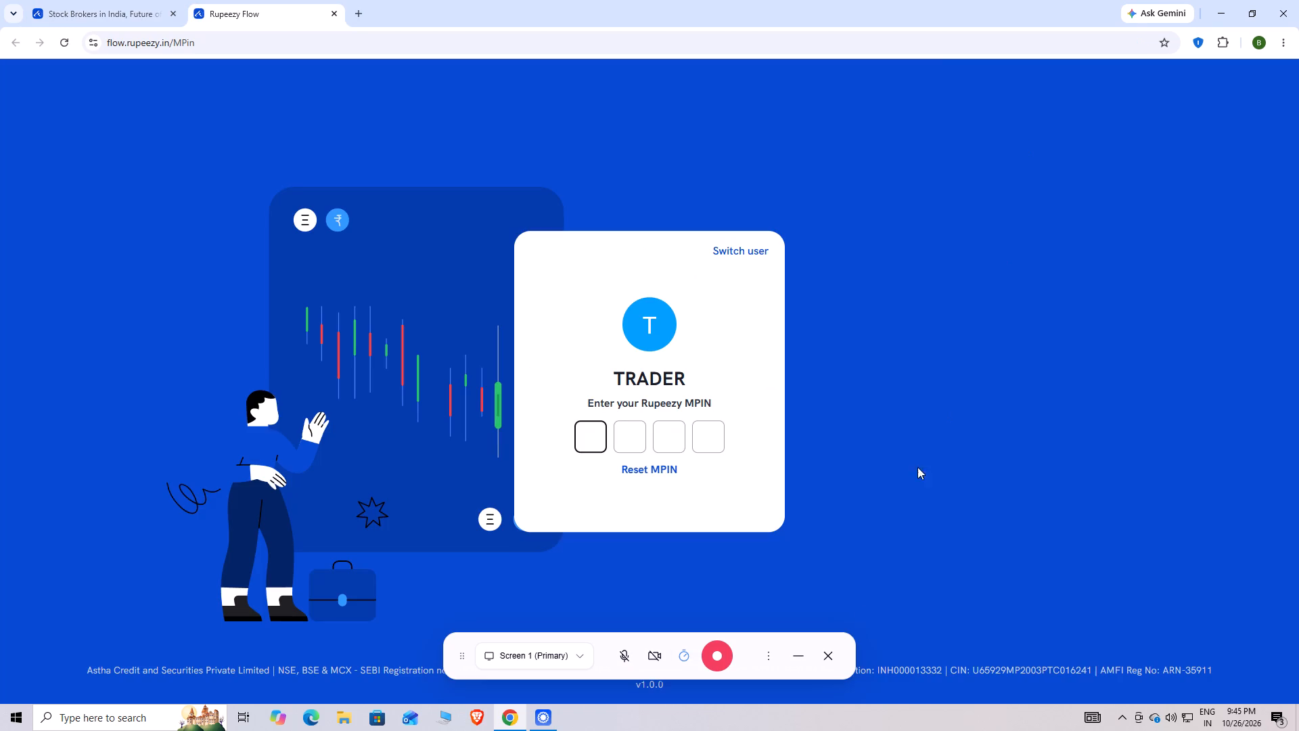